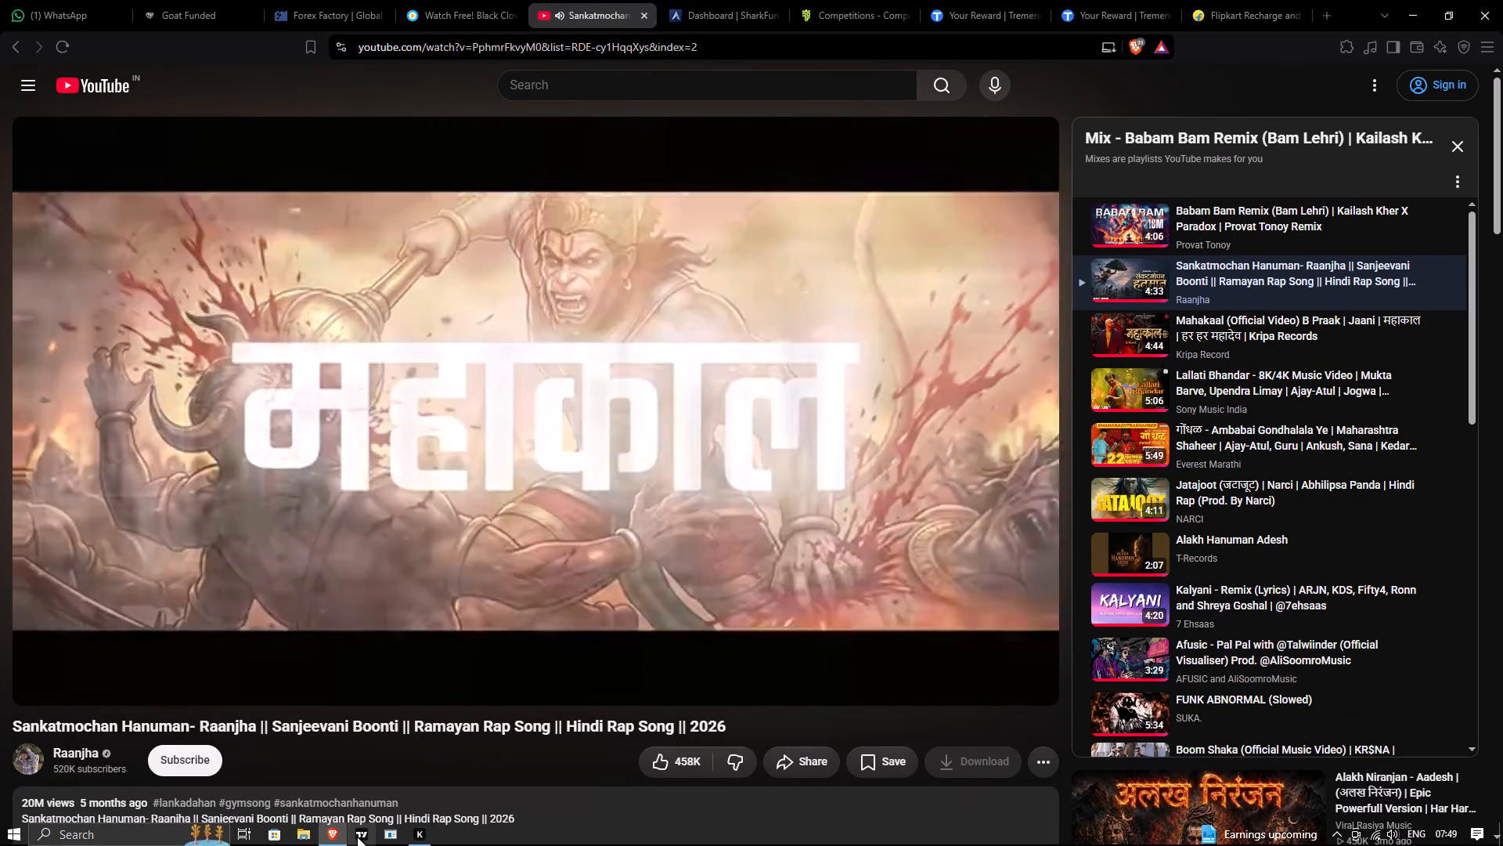
Switch to TradingView and bring up the XAUUSD chart.
double_click(357, 837)
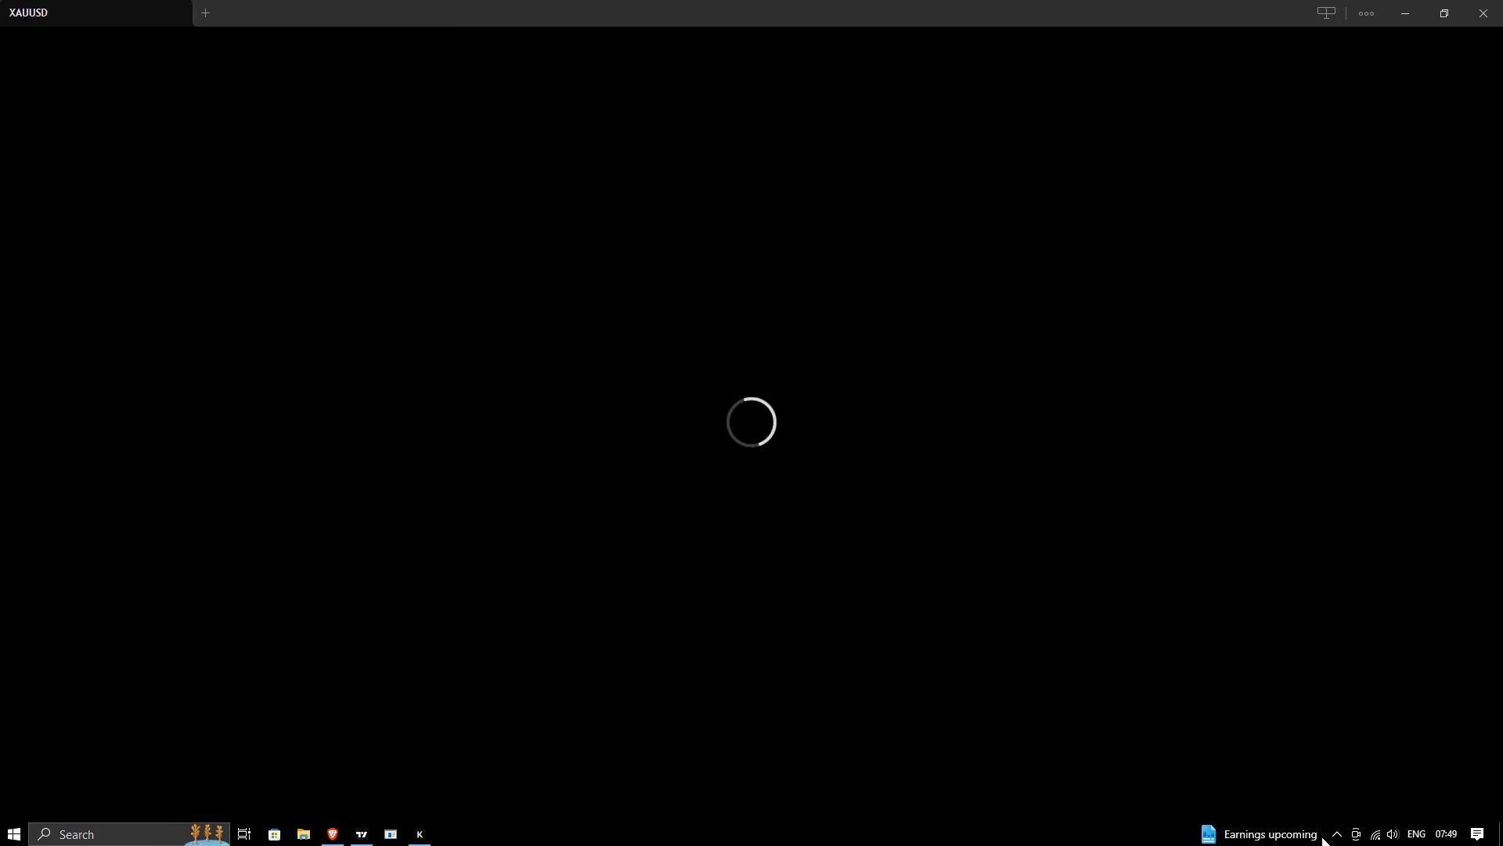
click(1330, 831)
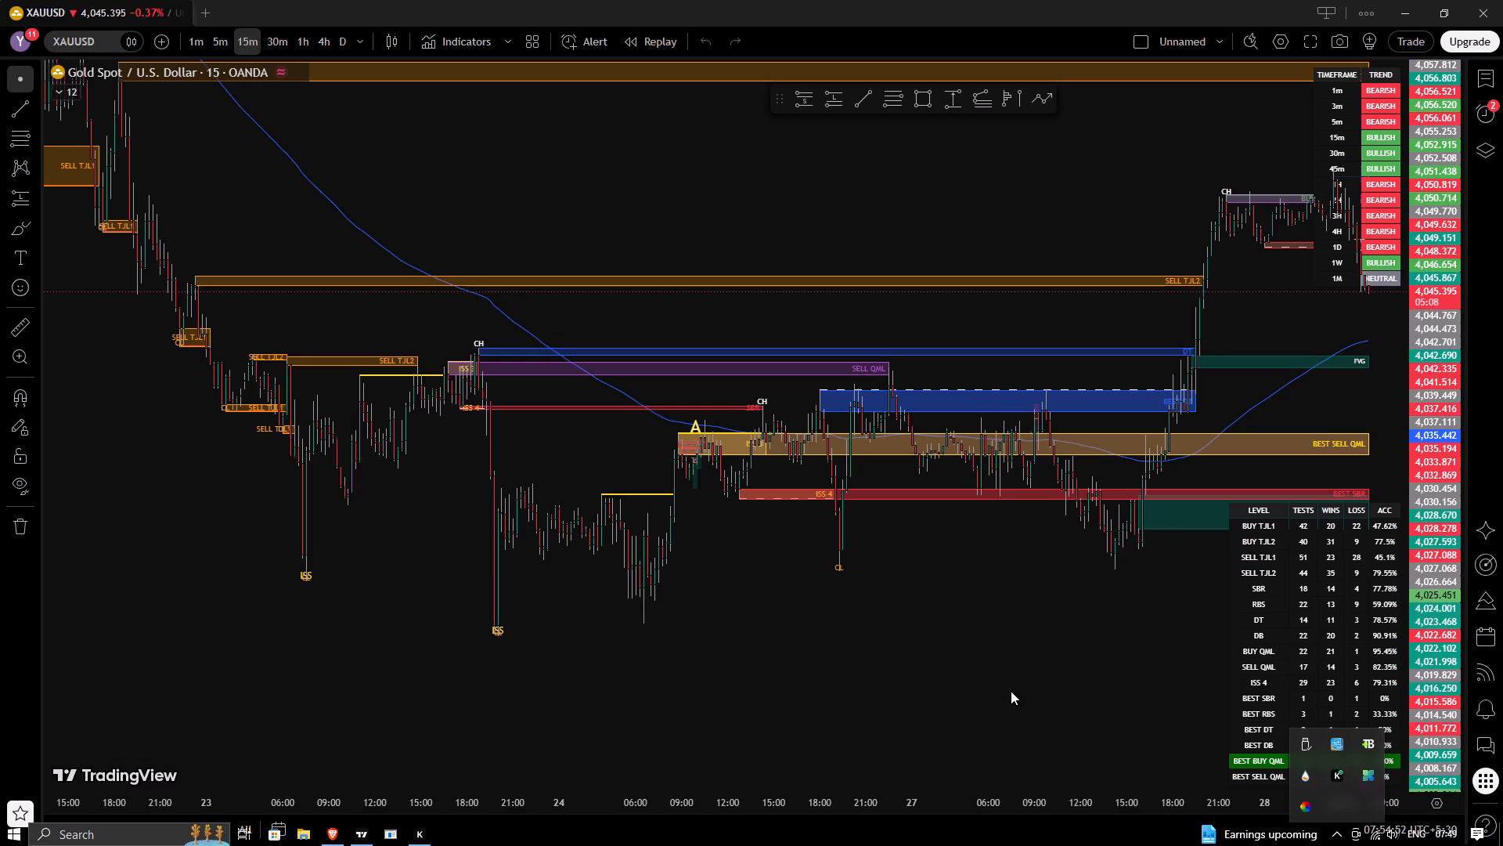
Examine the 15-minute XAUUSD price action and the marked buy, sell and FVG zones up to the latest candles.
drag(1007, 656, 762, 638)
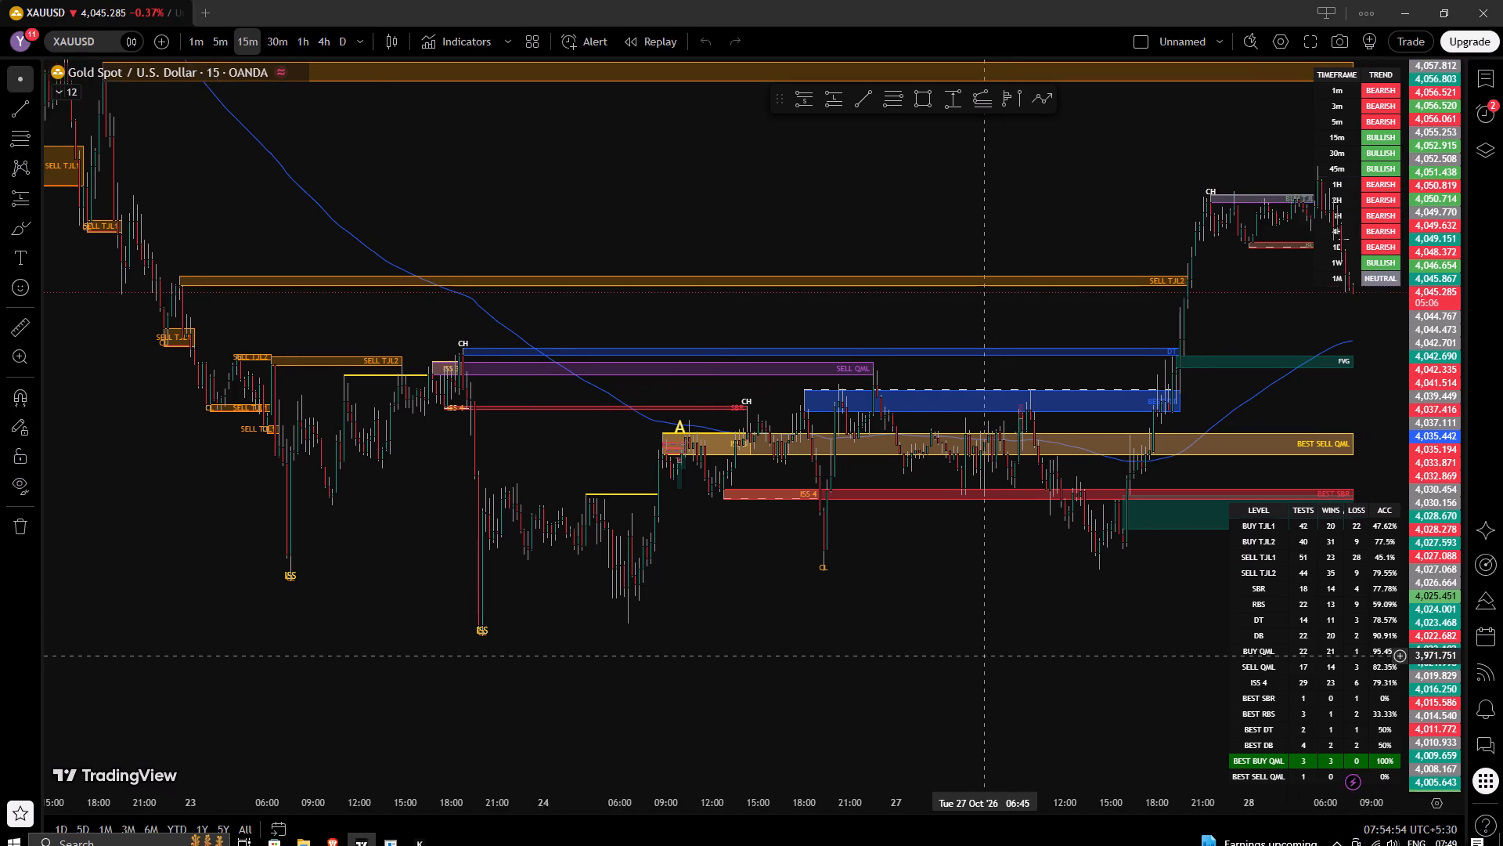
drag(762, 638, 566, 640)
drag(956, 602, 951, 625)
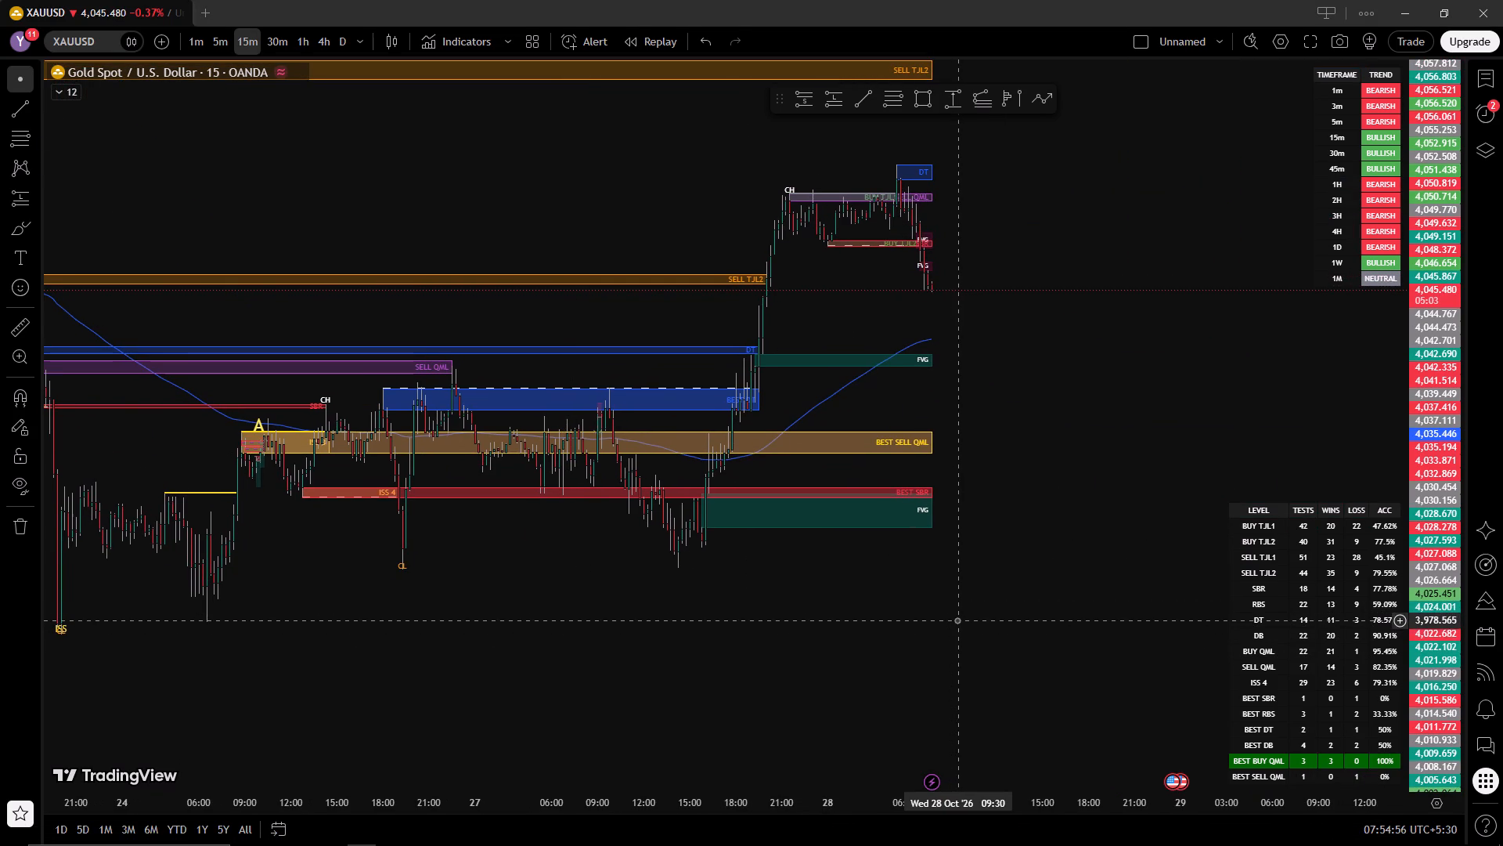
drag(957, 620, 1087, 585)
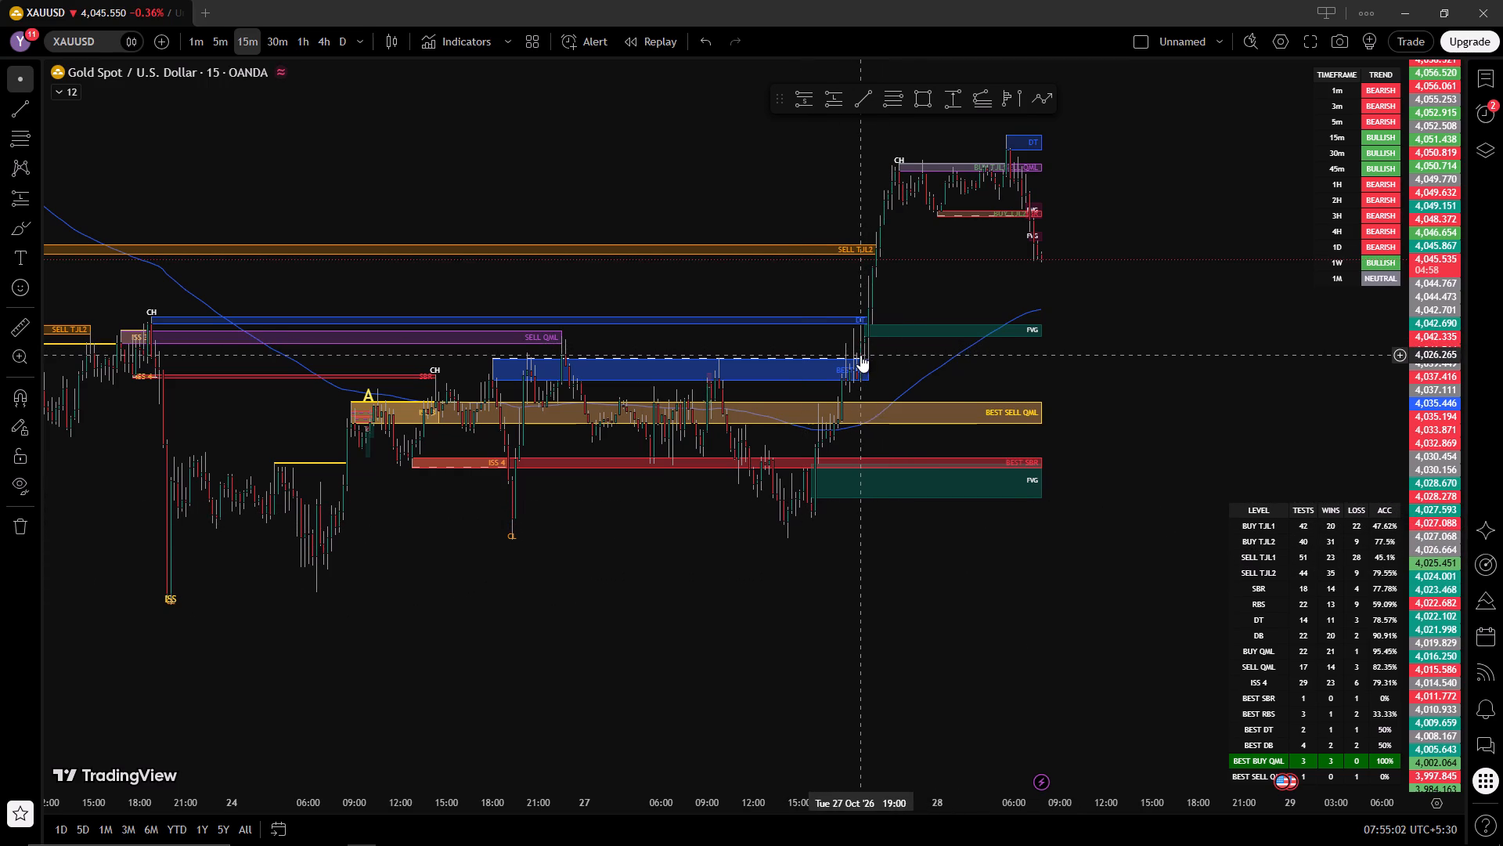
drag(1138, 370, 1201, 374)
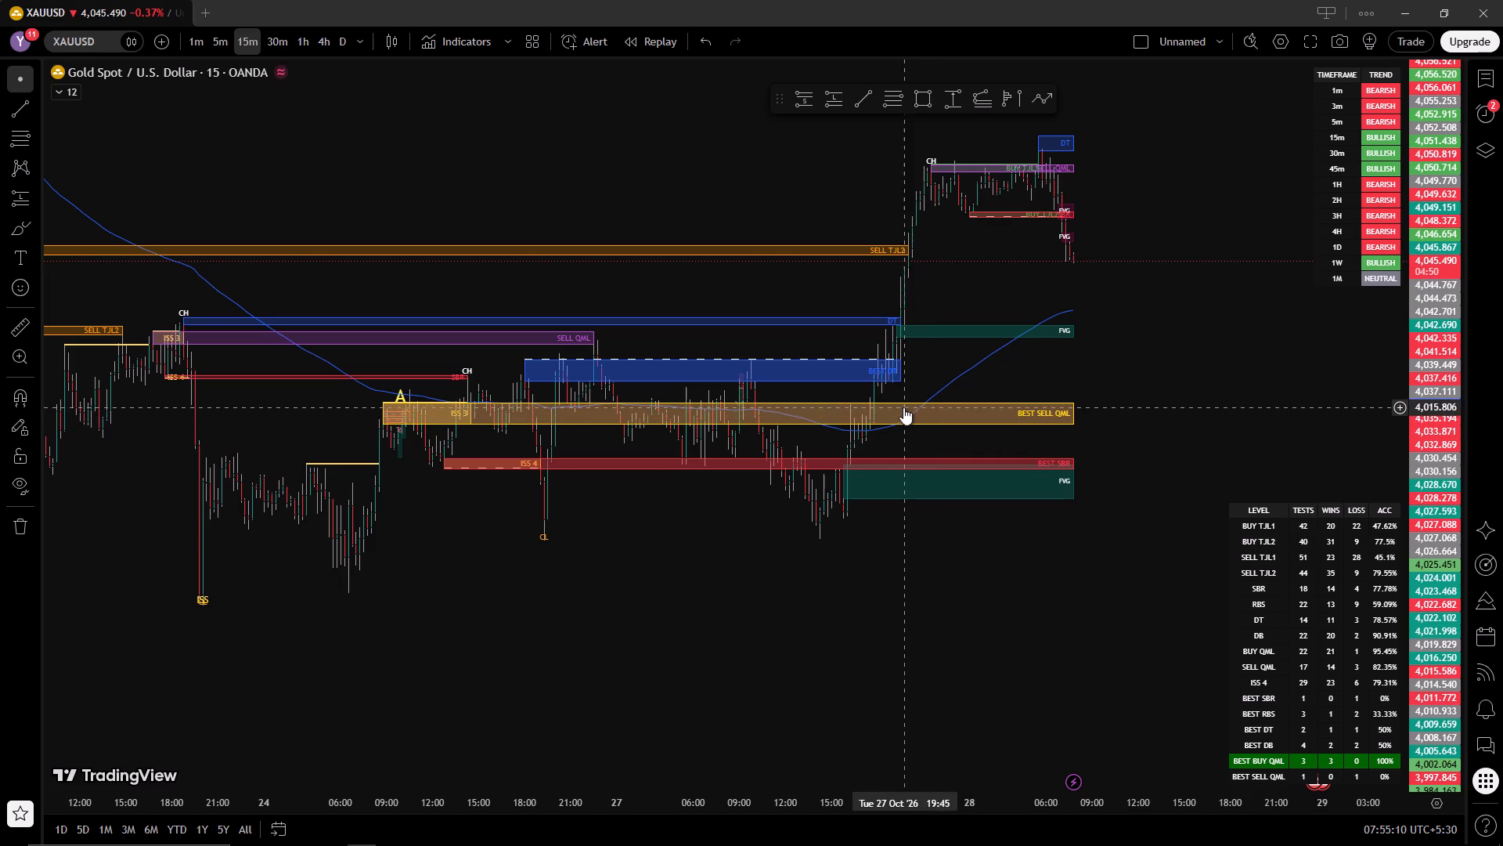
drag(995, 277, 1038, 284)
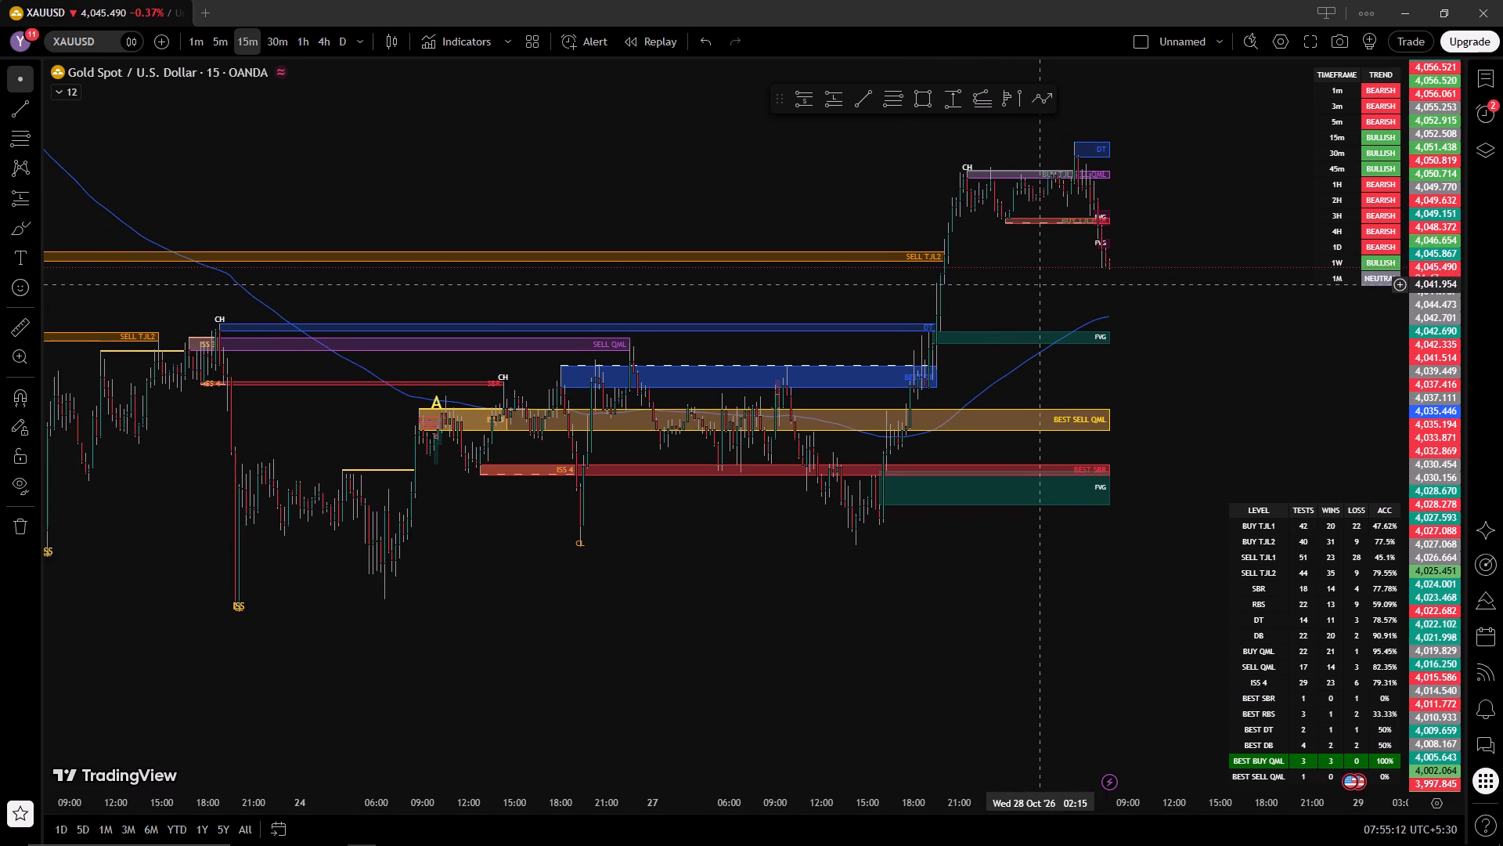
drag(1038, 284, 1040, 284)
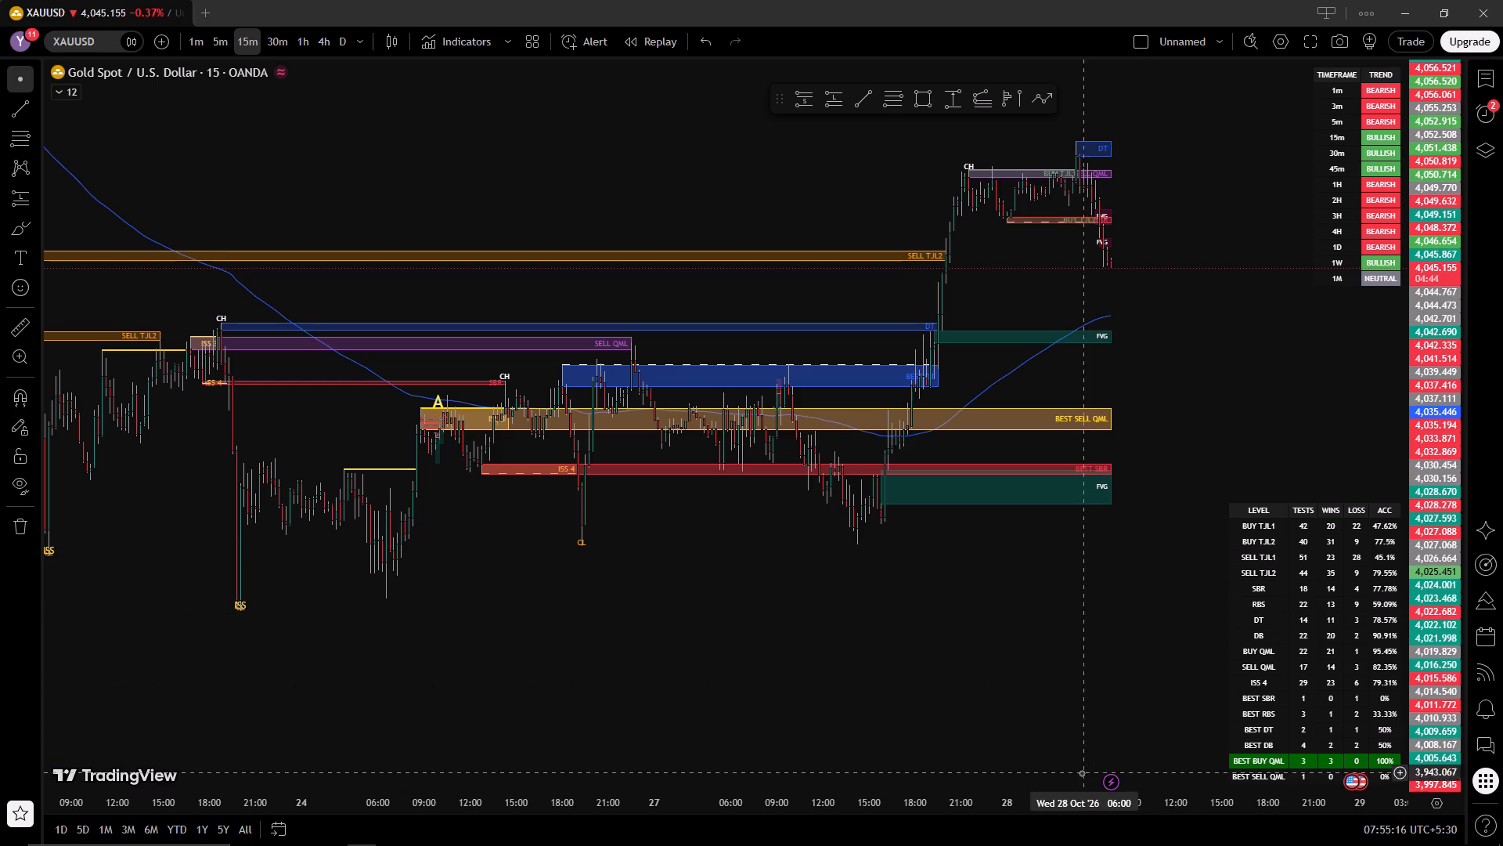
drag(1071, 801, 672, 786)
click(669, 784)
drag(733, 657, 945, 701)
drag(952, 701, 961, 701)
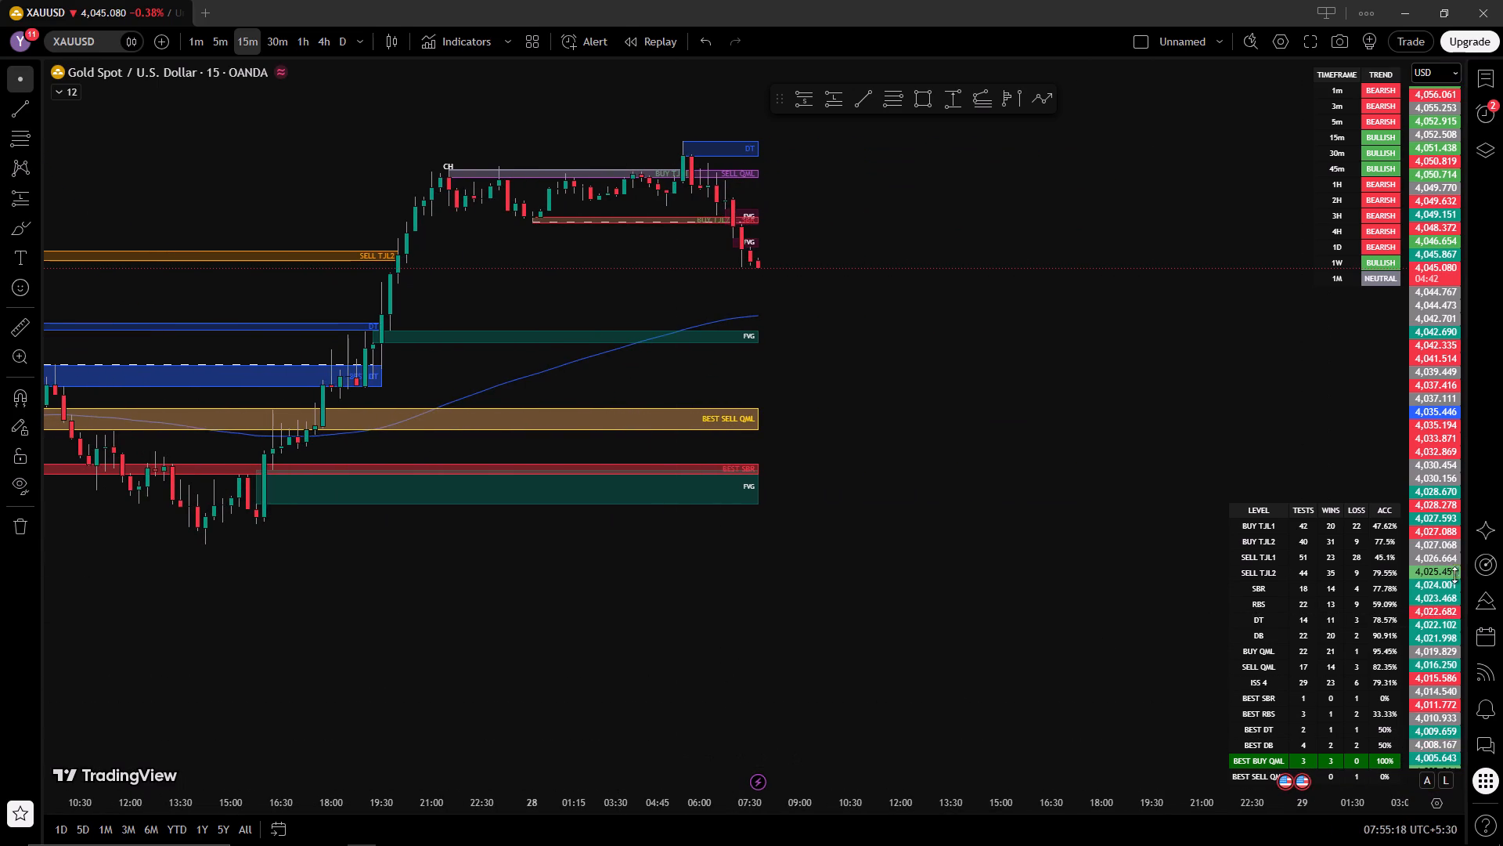
drag(1461, 600, 1404, 370)
drag(958, 362, 965, 622)
click(965, 622)
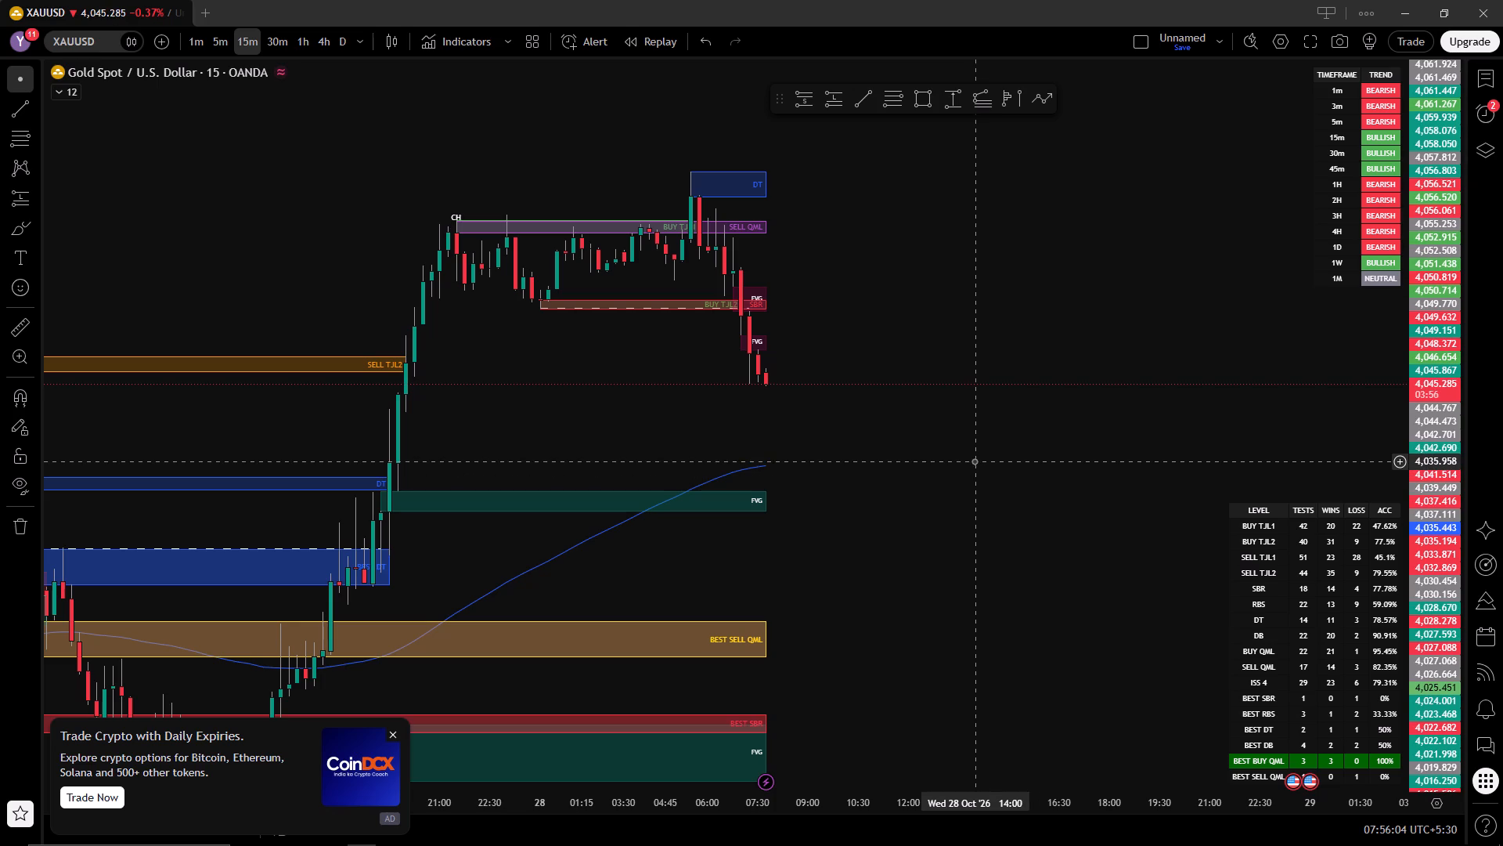
Expand the chart's indicator list and briefly show Asian Range Sweep & Reverse (XAUUSD) on the 15-minute chart before hiding it.
double_click(57, 91)
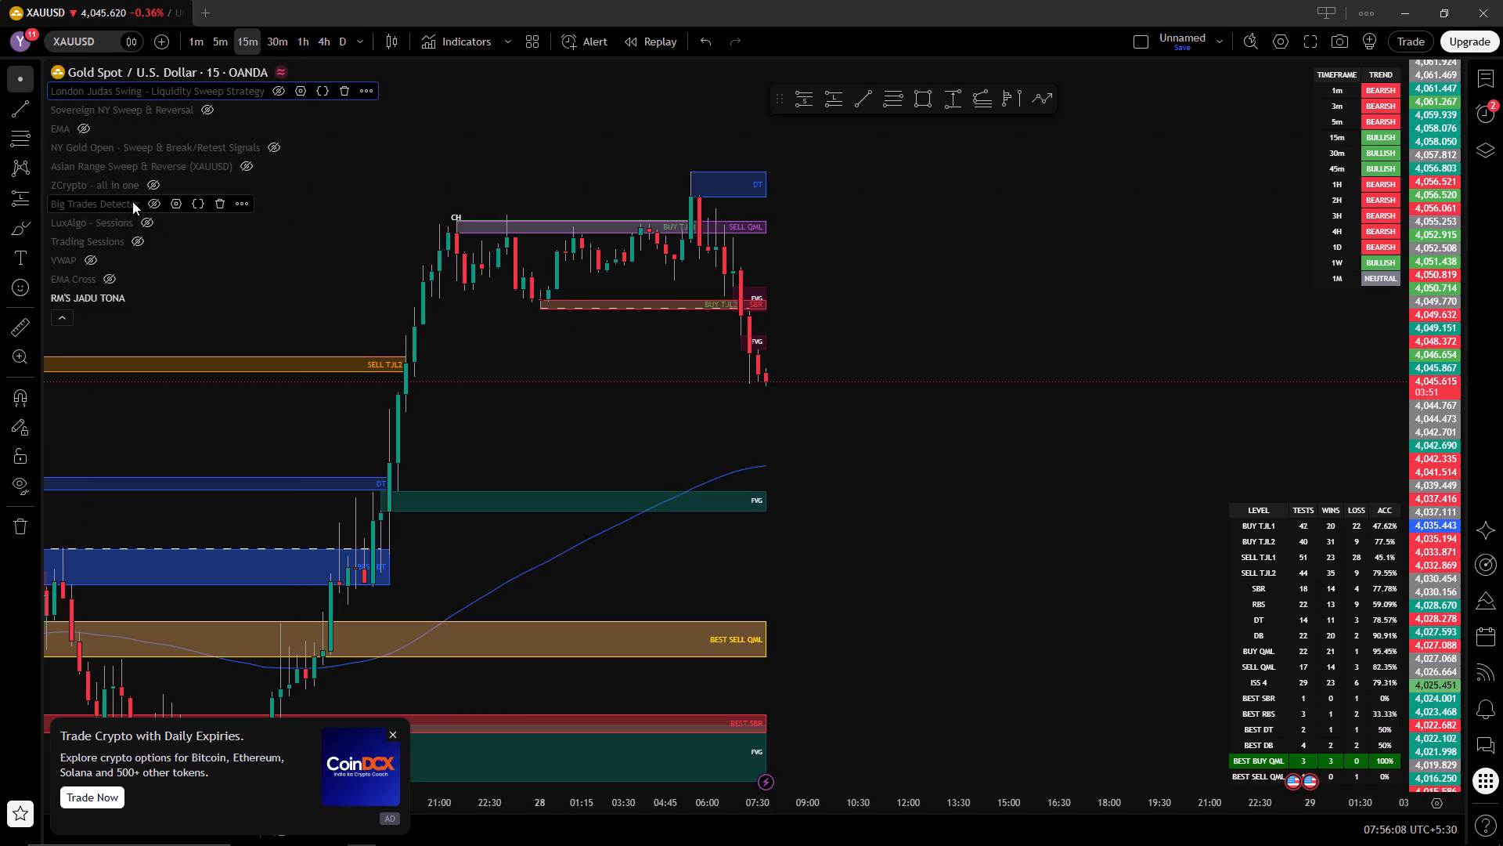
double_click(244, 164)
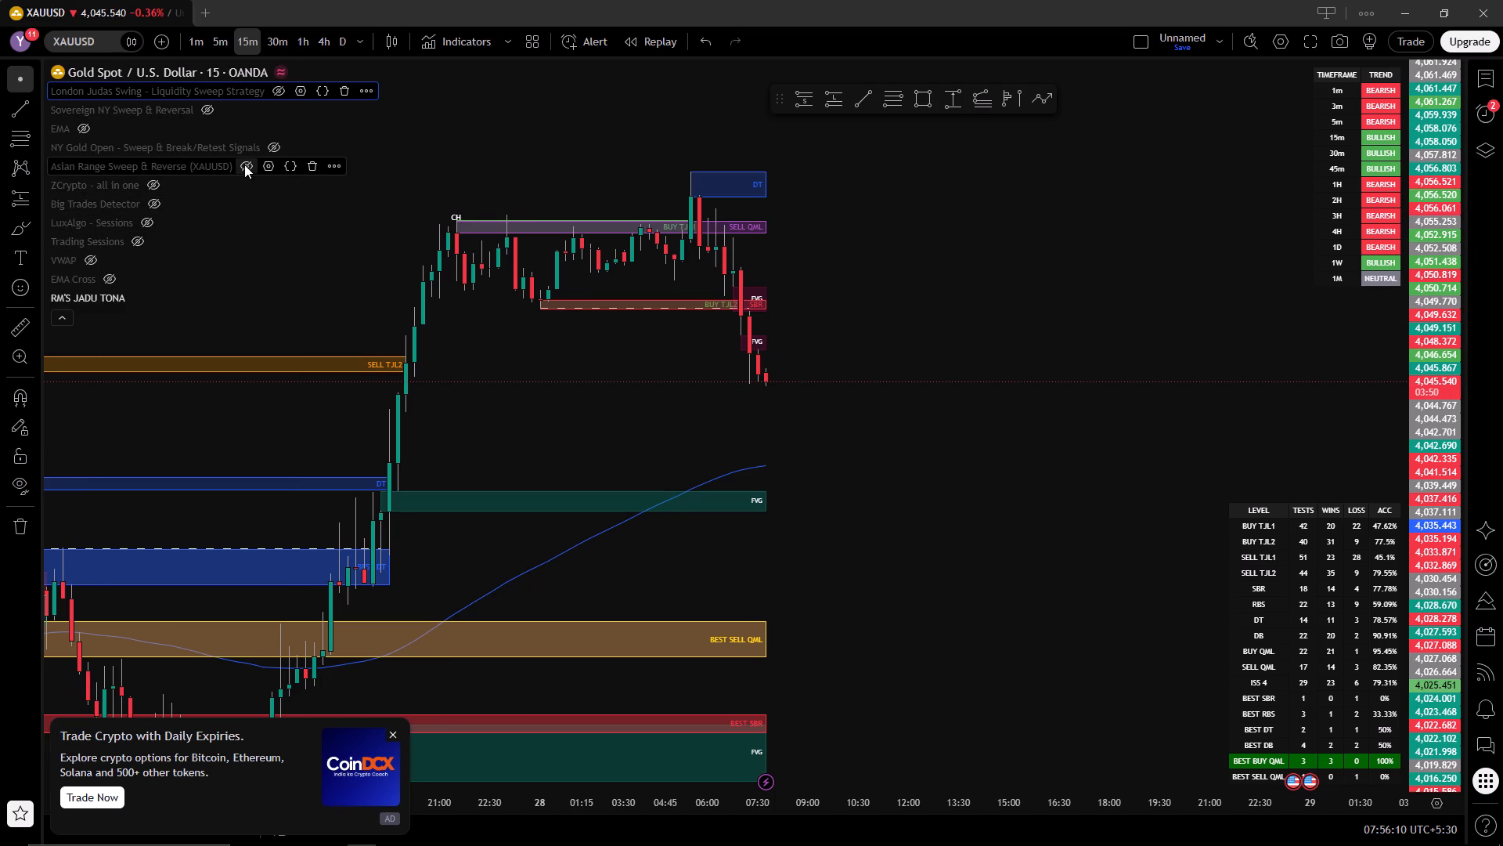
click(245, 164)
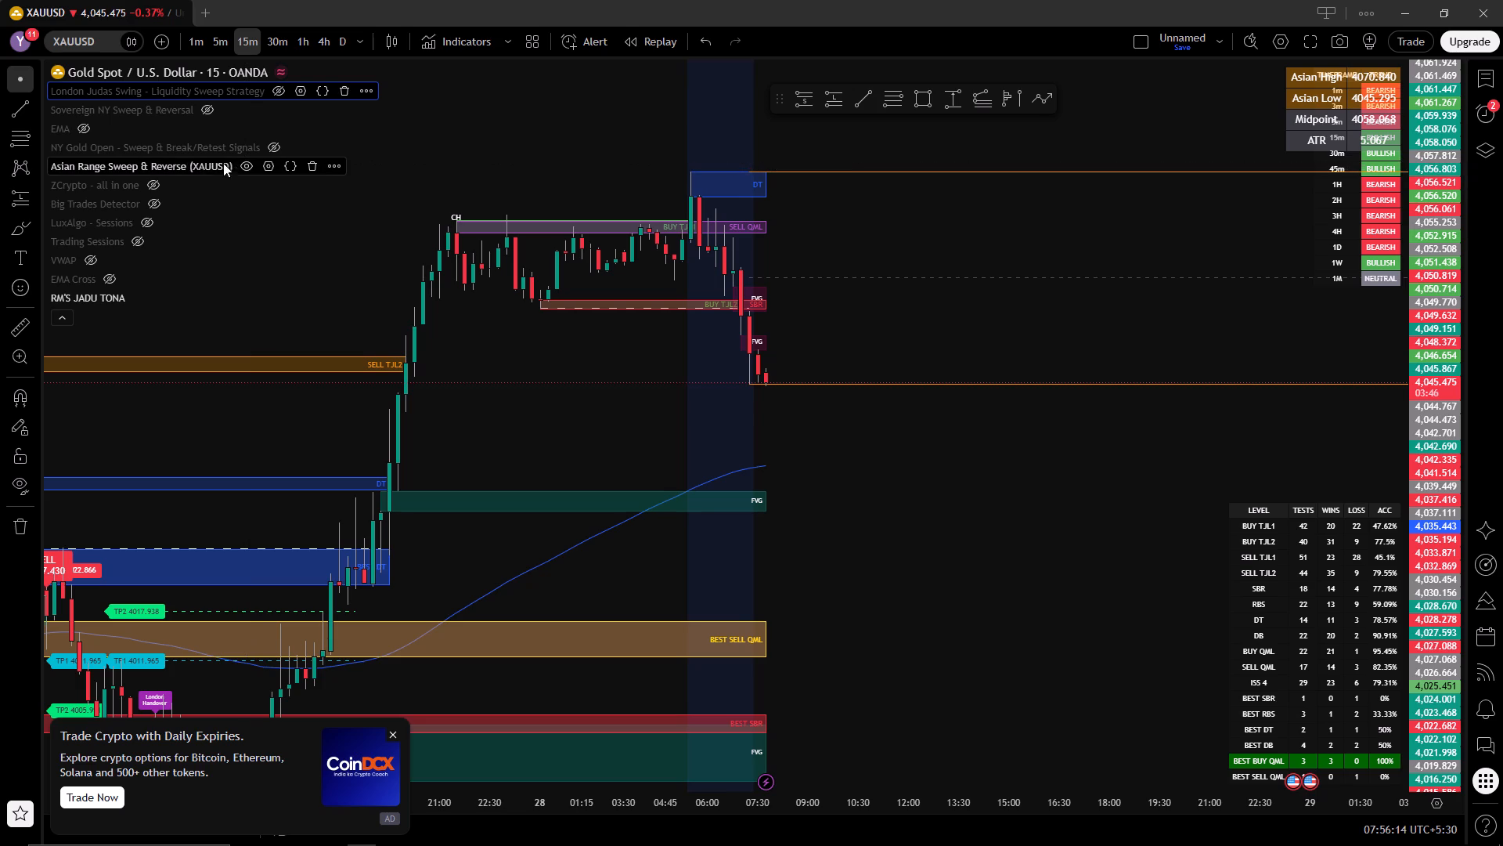
click(244, 164)
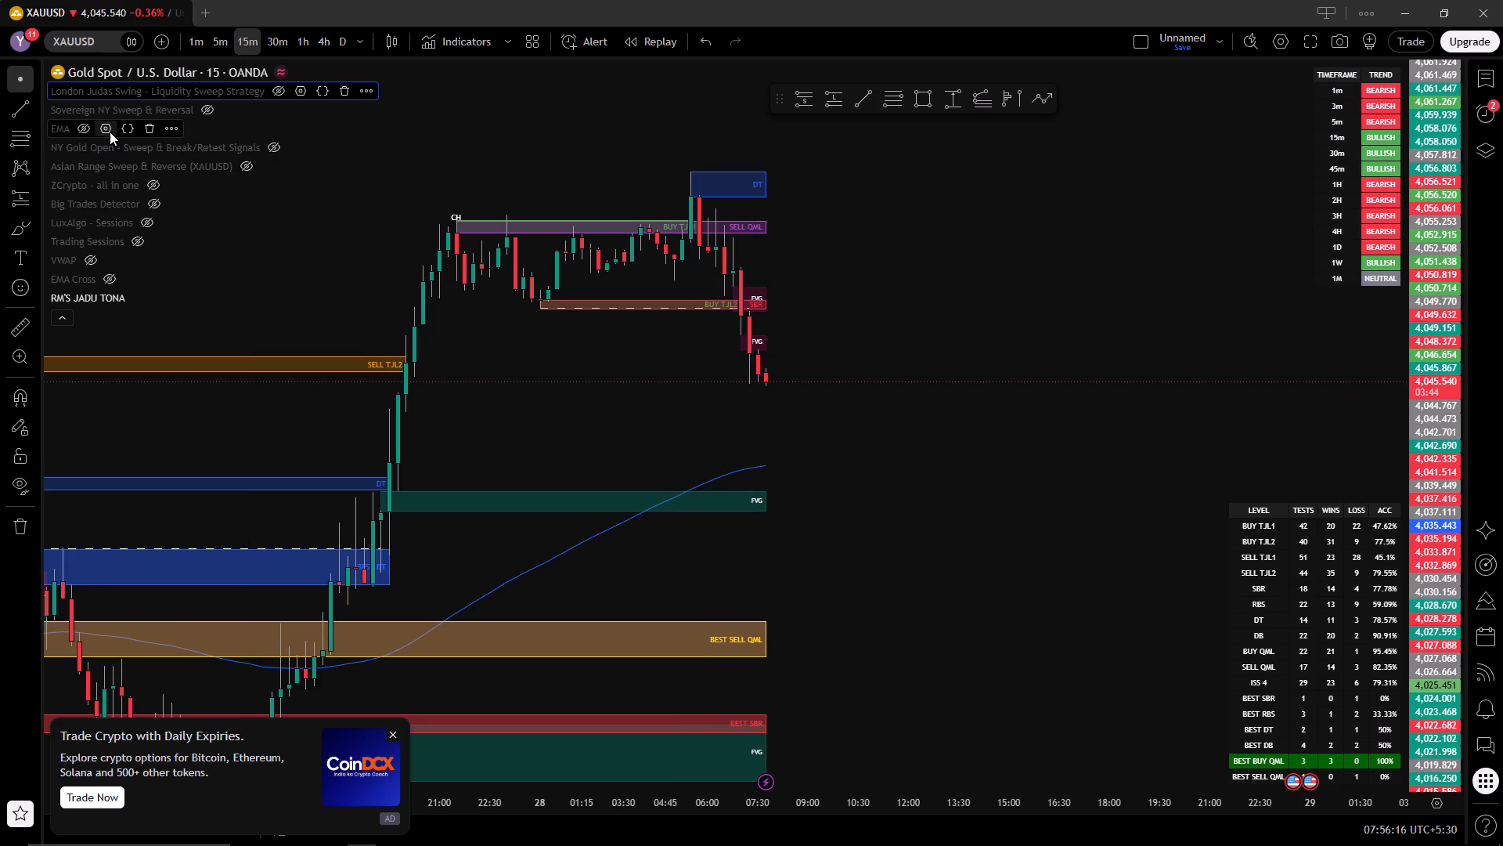
Briefly show the LuxAlgo - Sessions indicator to view the trading-session boxes, and hide it again.
click(147, 225)
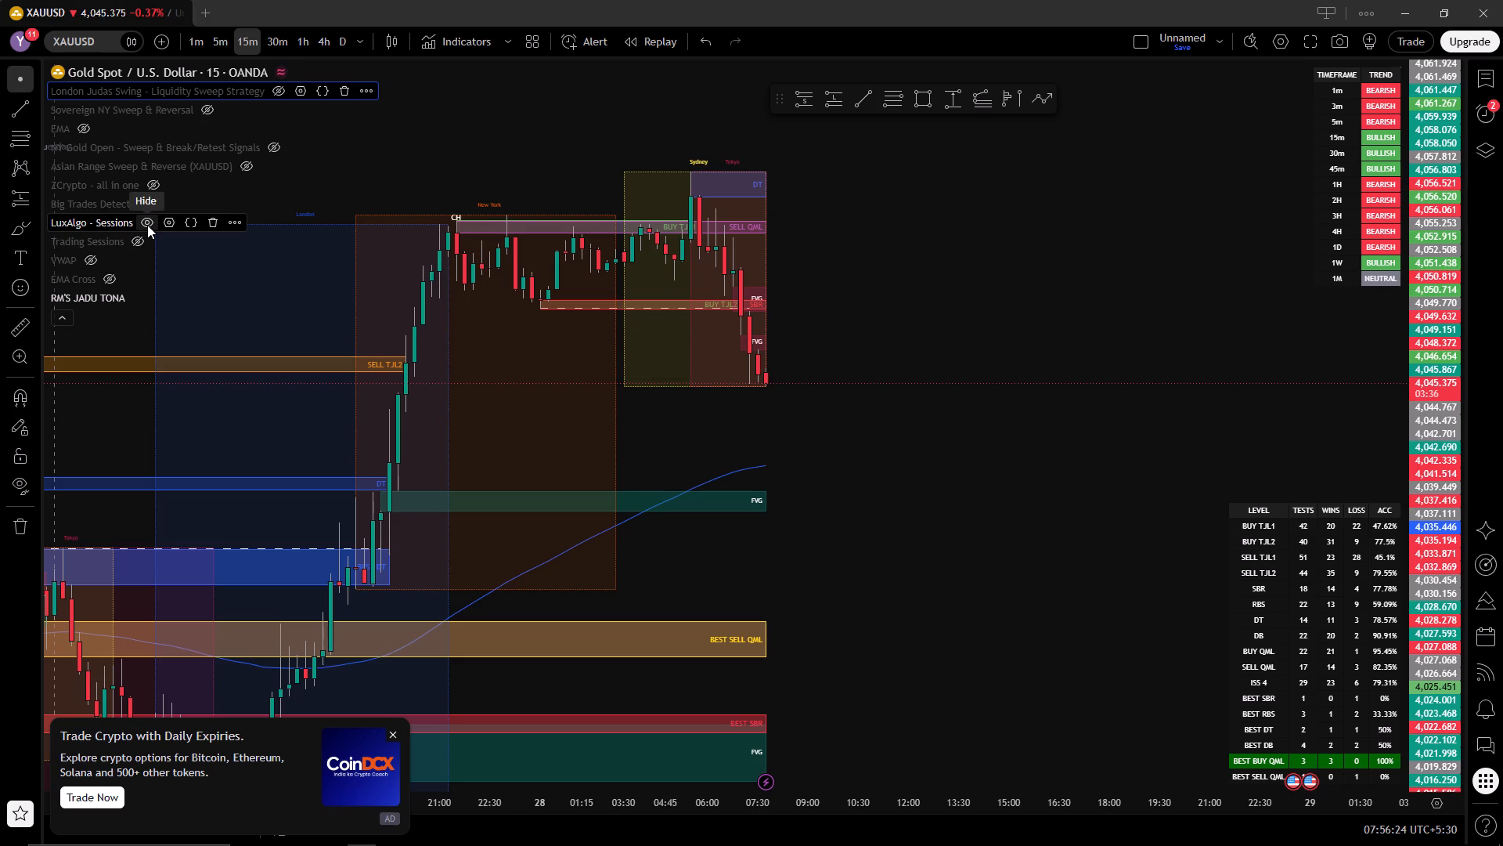
click(147, 225)
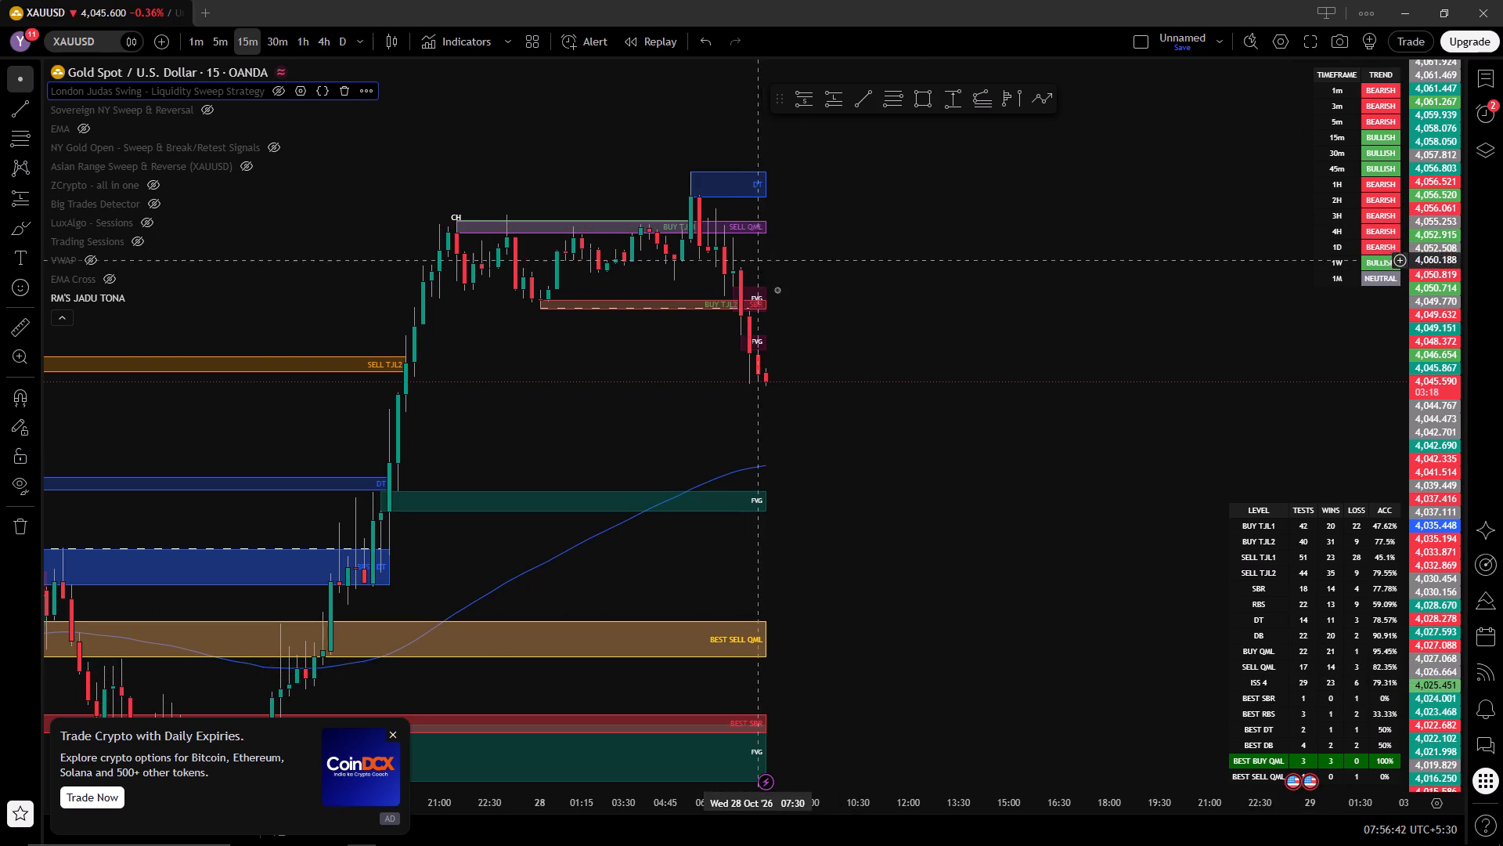
Switch the XAUUSD chart to the 1-minute timeframe.
double_click(204, 37)
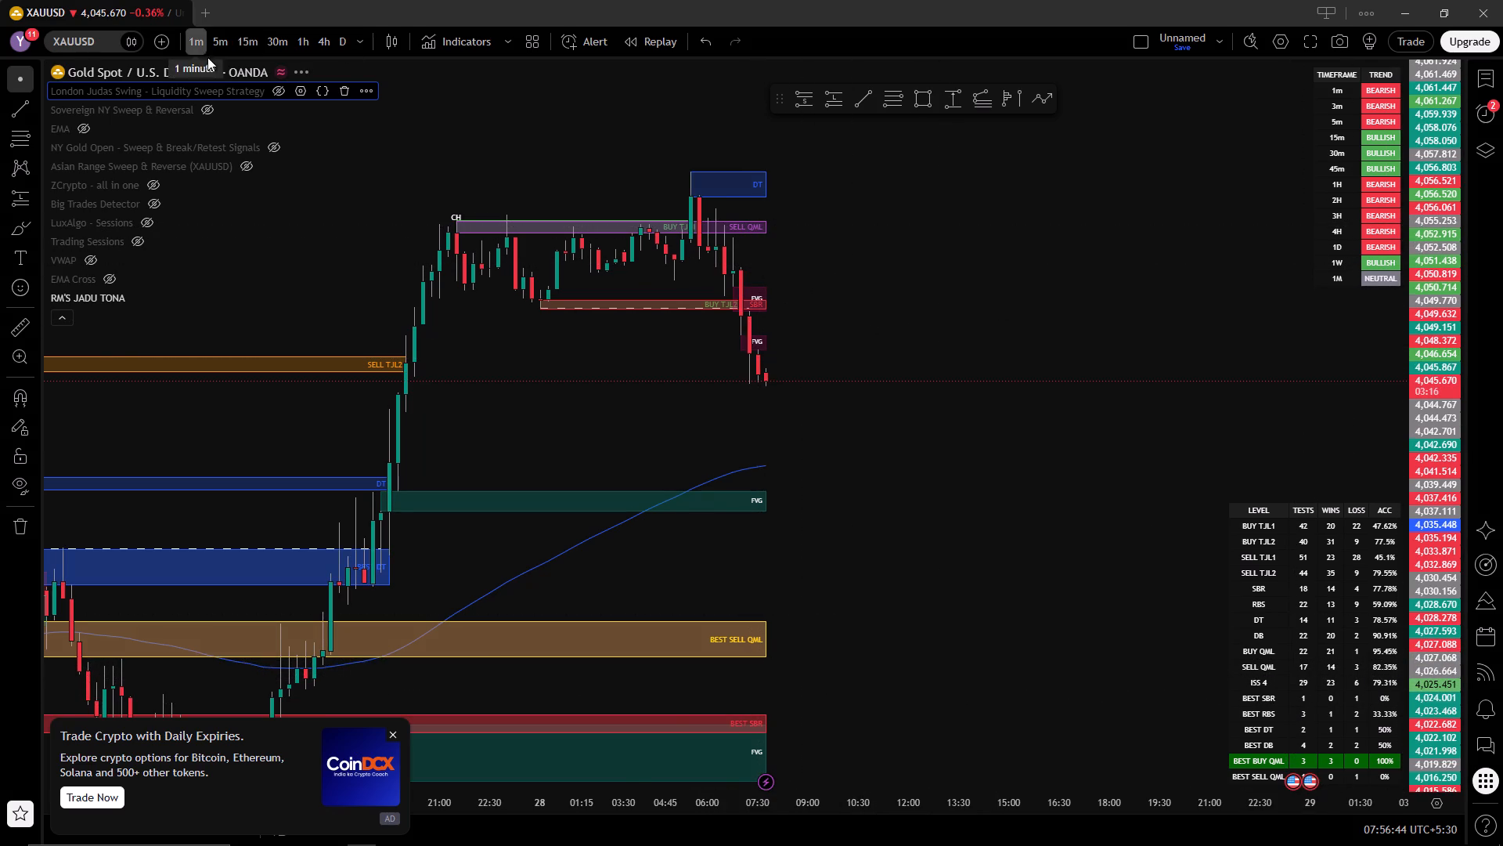
Examine the 1-minute XAUUSD candles across the morning, up to the latest price.
drag(539, 508, 695, 530)
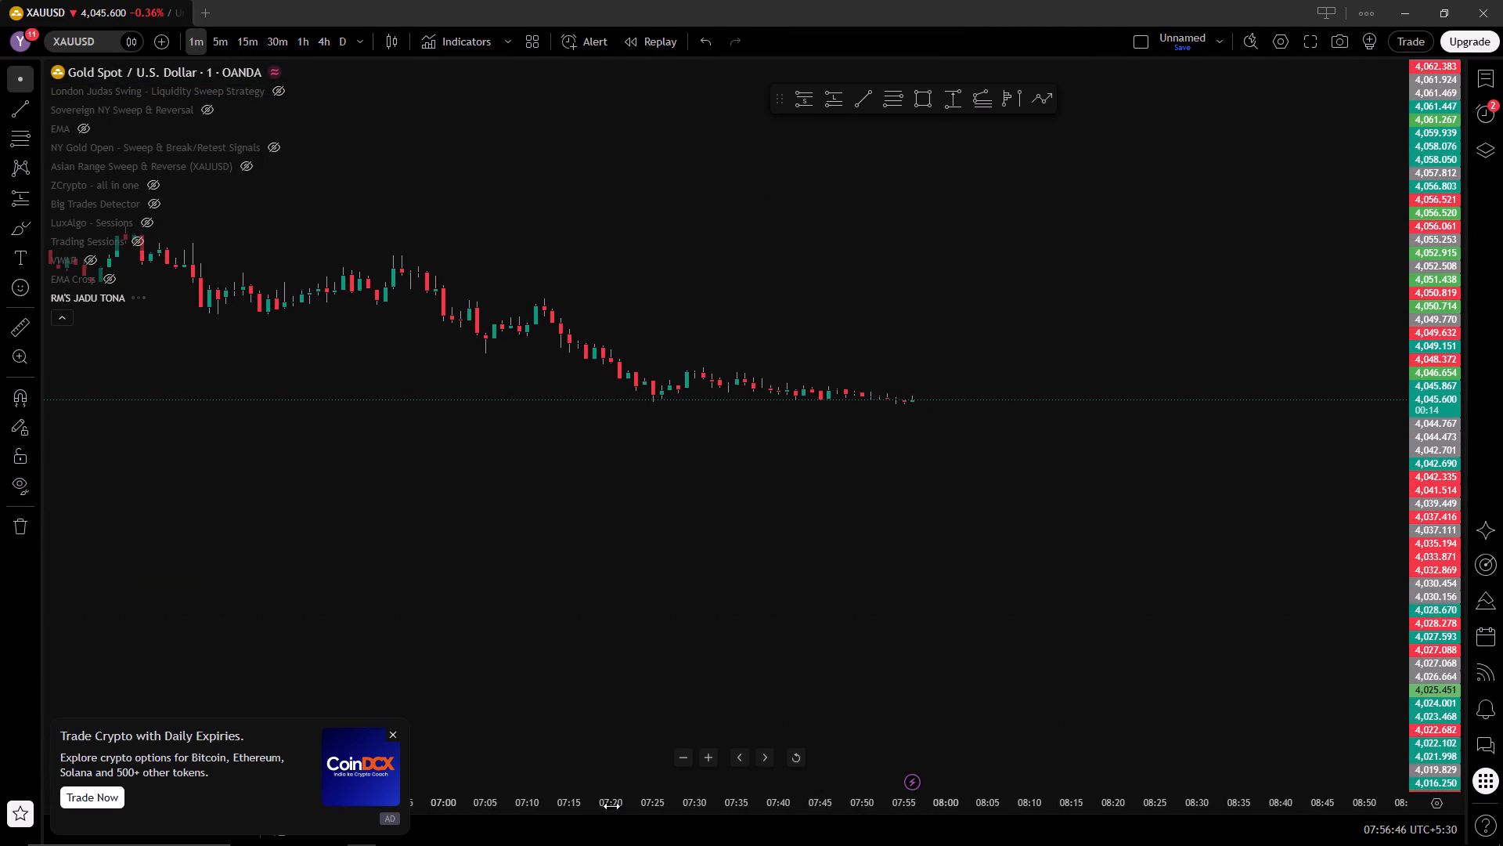
drag(611, 806, 1079, 754)
click(1080, 751)
drag(1067, 668, 963, 674)
click(961, 674)
drag(1053, 614, 845, 679)
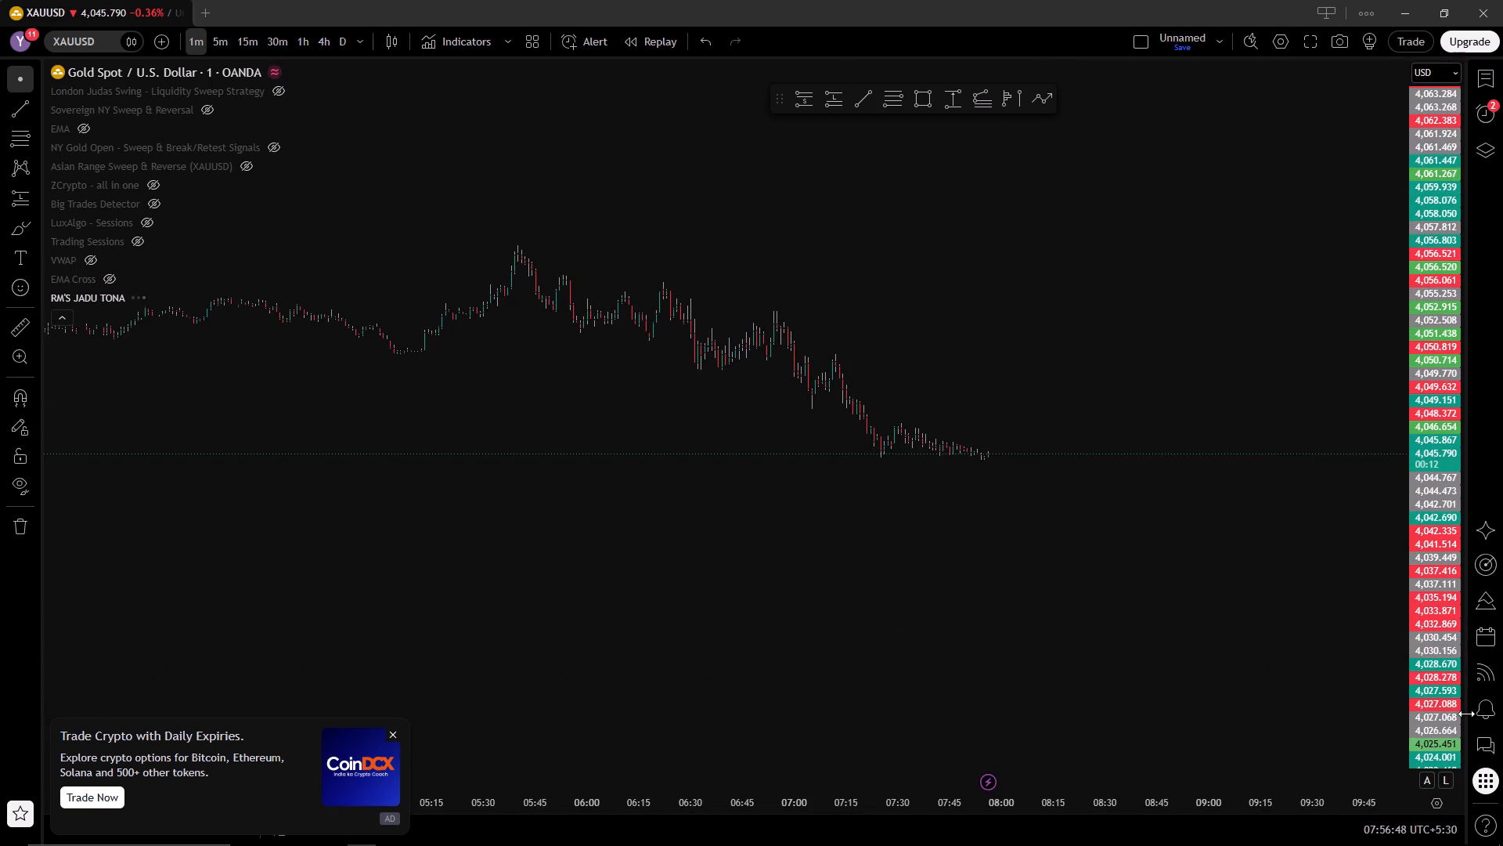
drag(1447, 712, 1432, 486)
drag(1426, 478, 1418, 463)
drag(1118, 443, 1260, 538)
double_click(1260, 538)
drag(1028, 372, 1239, 337)
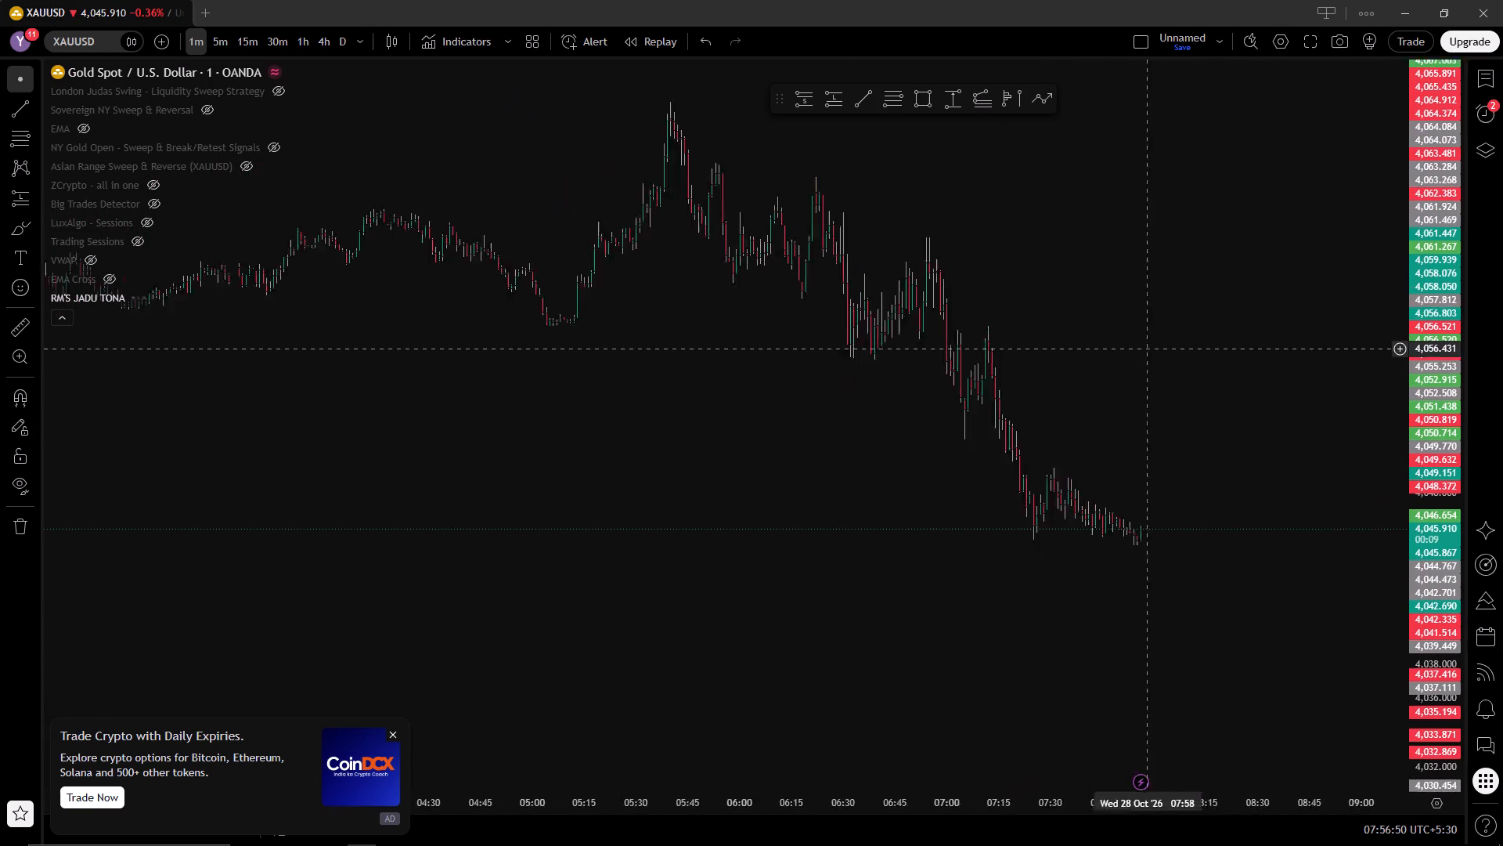
drag(1239, 337, 1245, 335)
click(1245, 335)
Examine the RM'S JADU TONA zones against the 1-minute price action, from the early-morning range to the latest candles.
drag(553, 446, 941, 467)
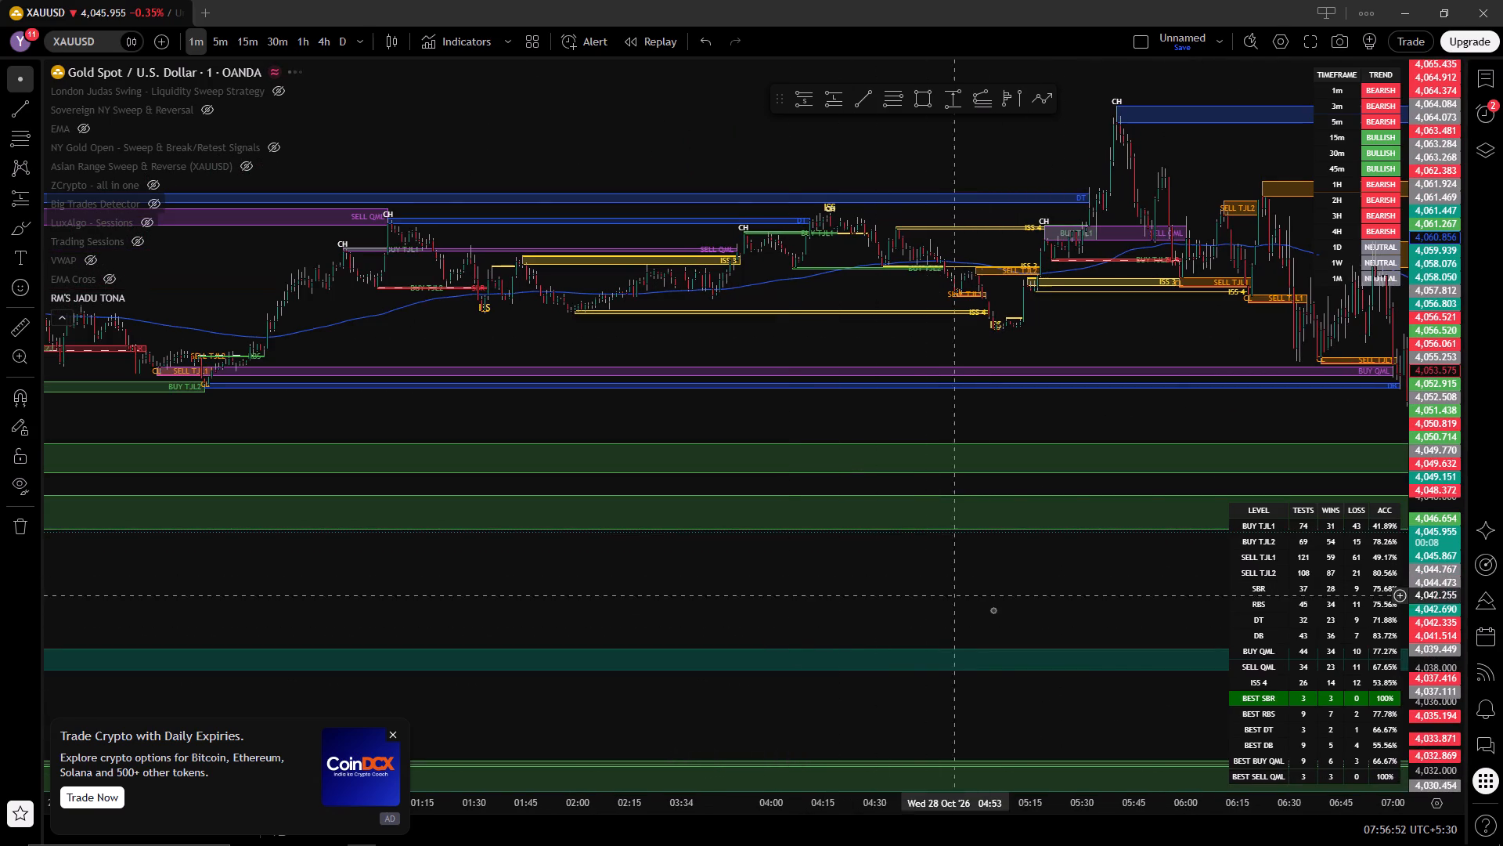
drag(995, 610, 238, 555)
click(236, 555)
drag(1008, 560, 1056, 676)
double_click(1057, 676)
drag(989, 500, 1006, 515)
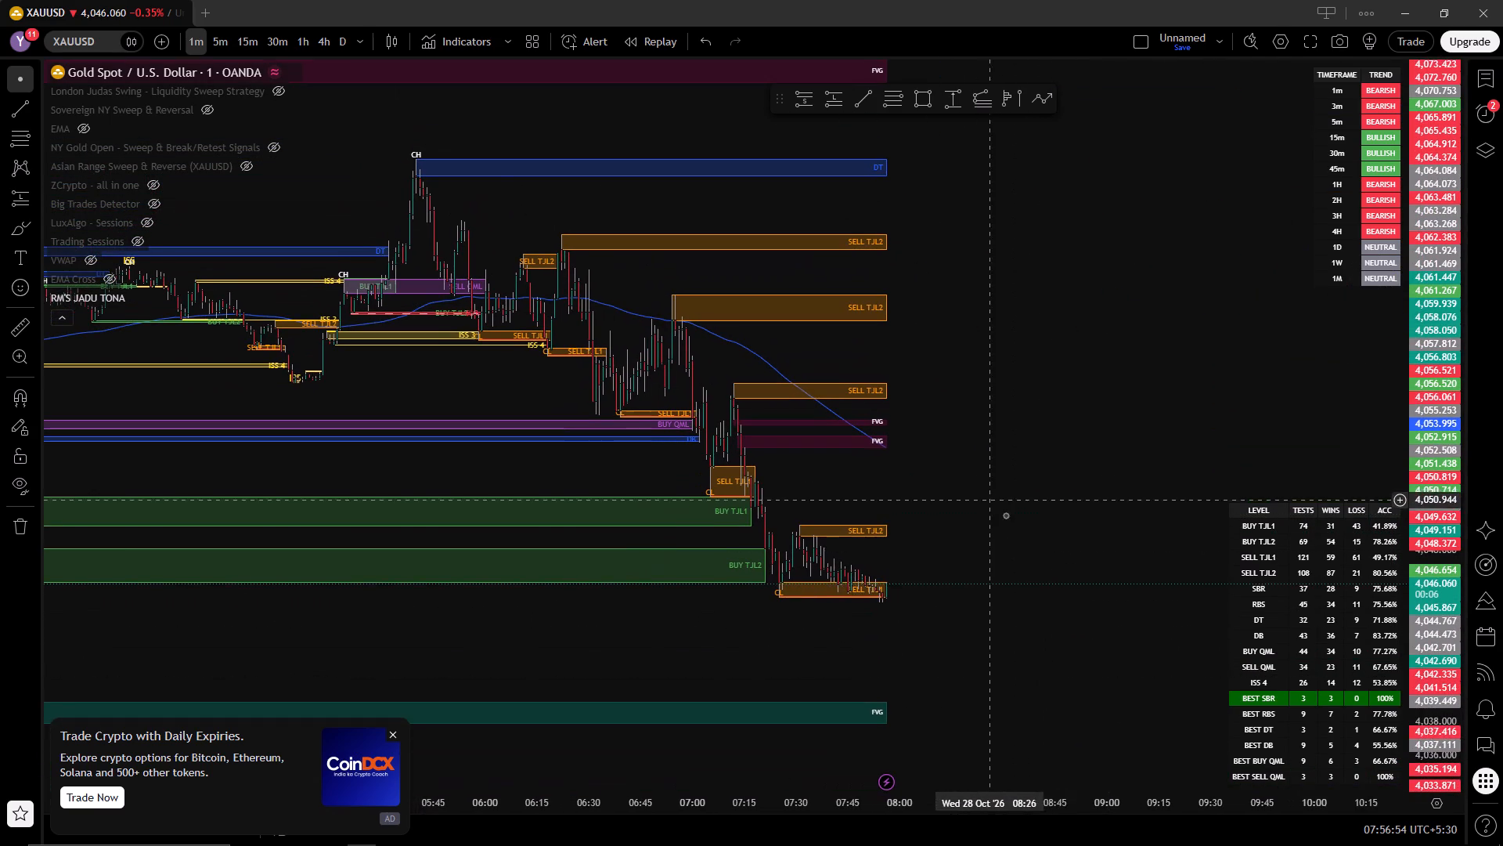
drag(1006, 515, 1088, 558)
click(1088, 558)
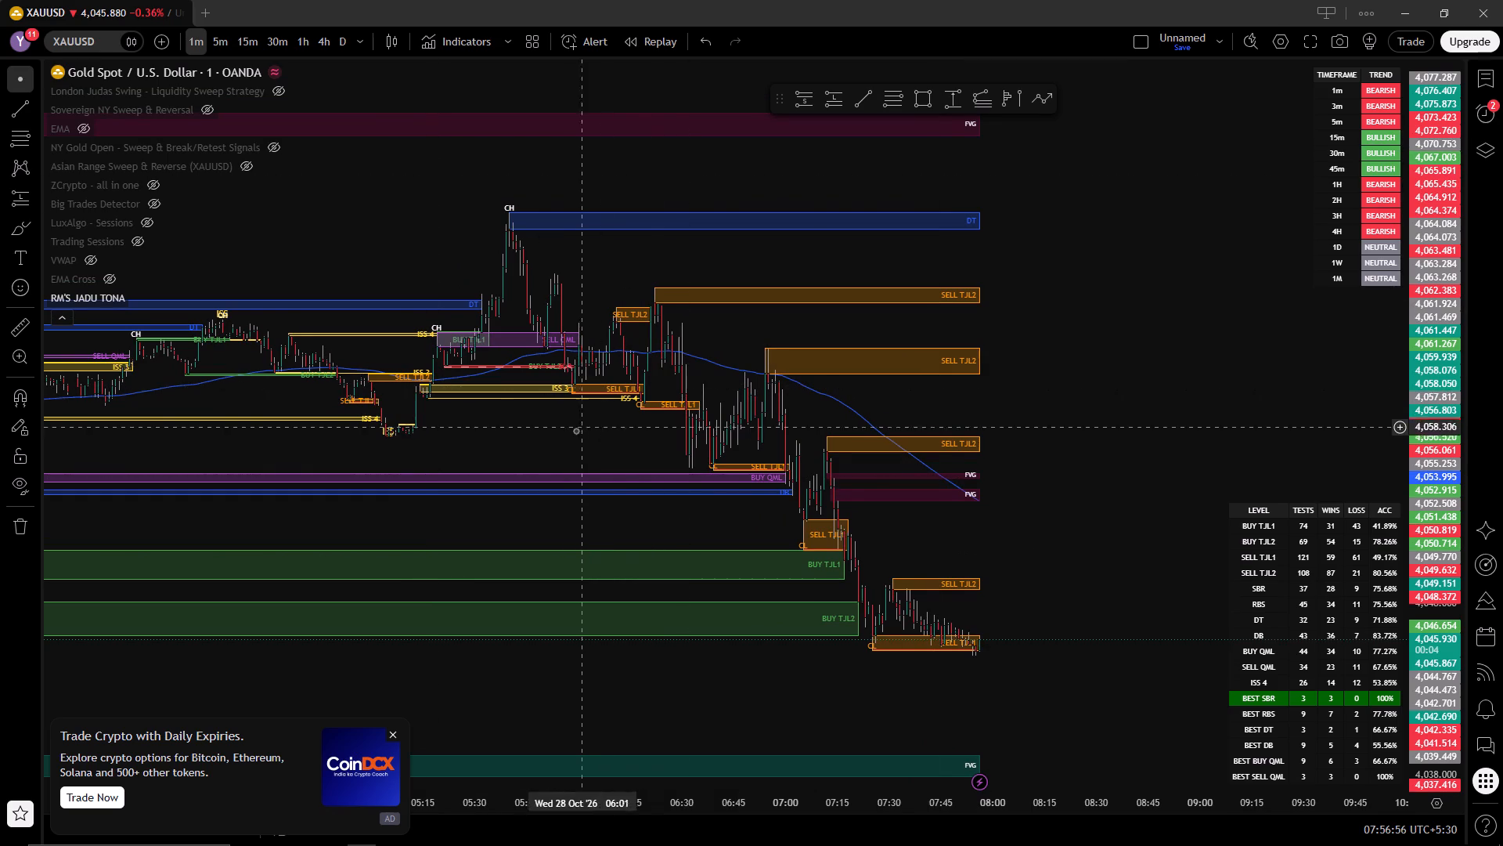
drag(572, 433, 654, 434)
drag(1452, 424, 1439, 192)
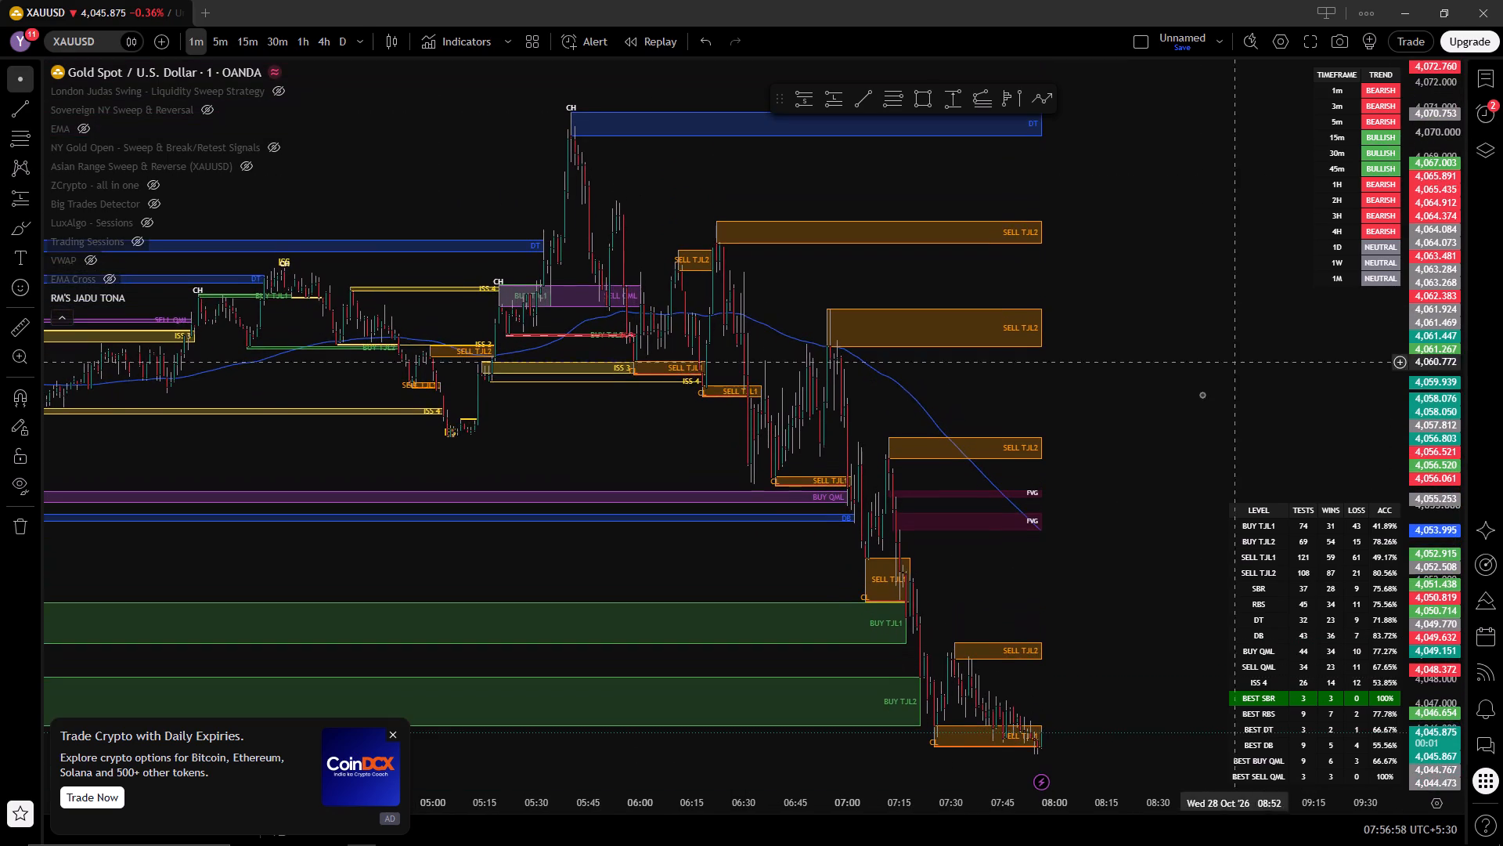
drag(1203, 404, 1187, 268)
click(1187, 267)
drag(945, 798, 597, 761)
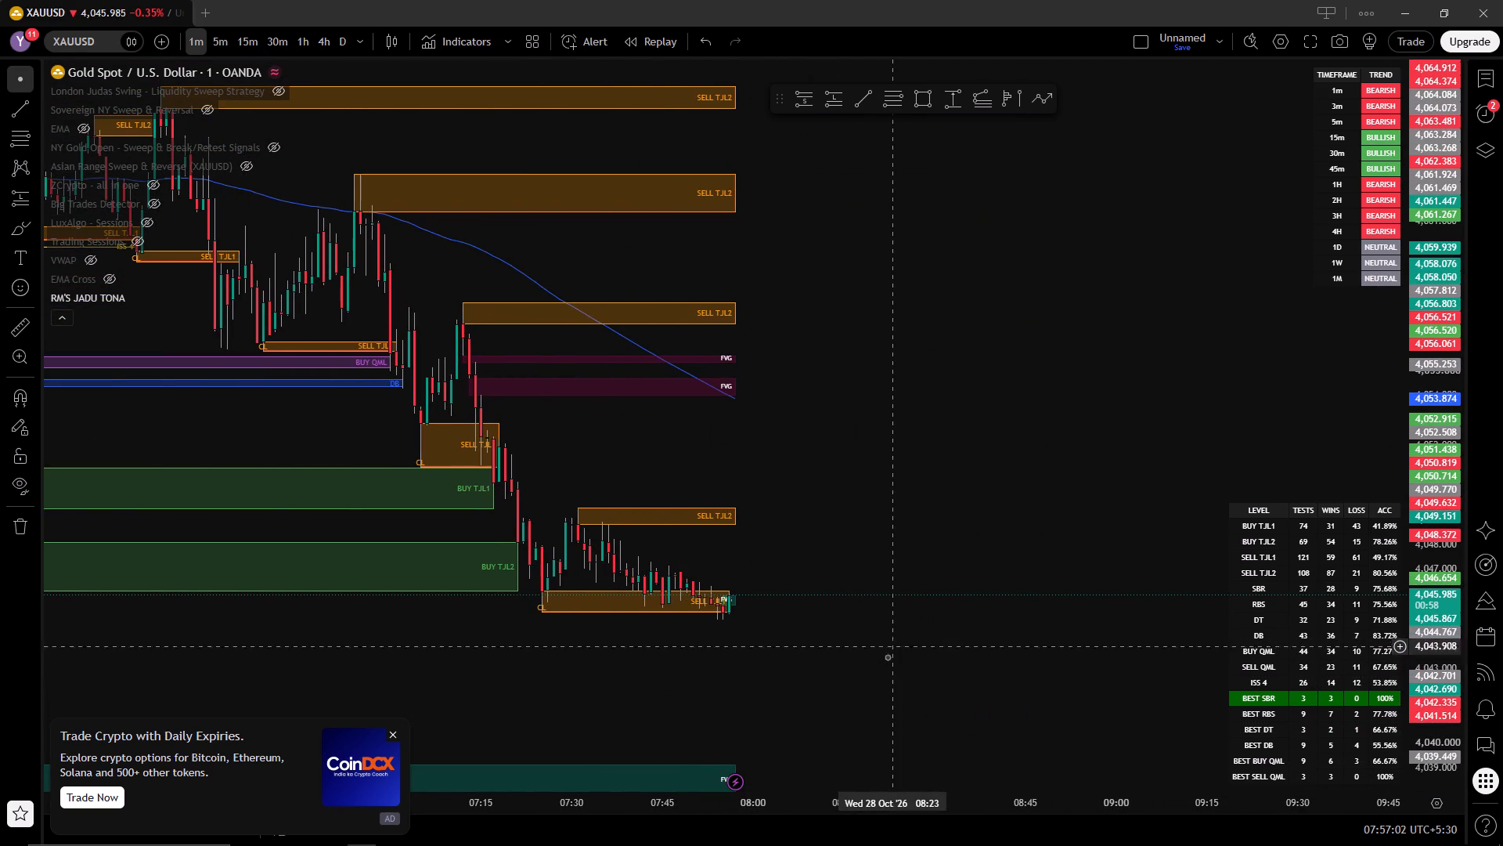
drag(785, 667, 1062, 652)
click(1062, 652)
drag(403, 588, 542, 638)
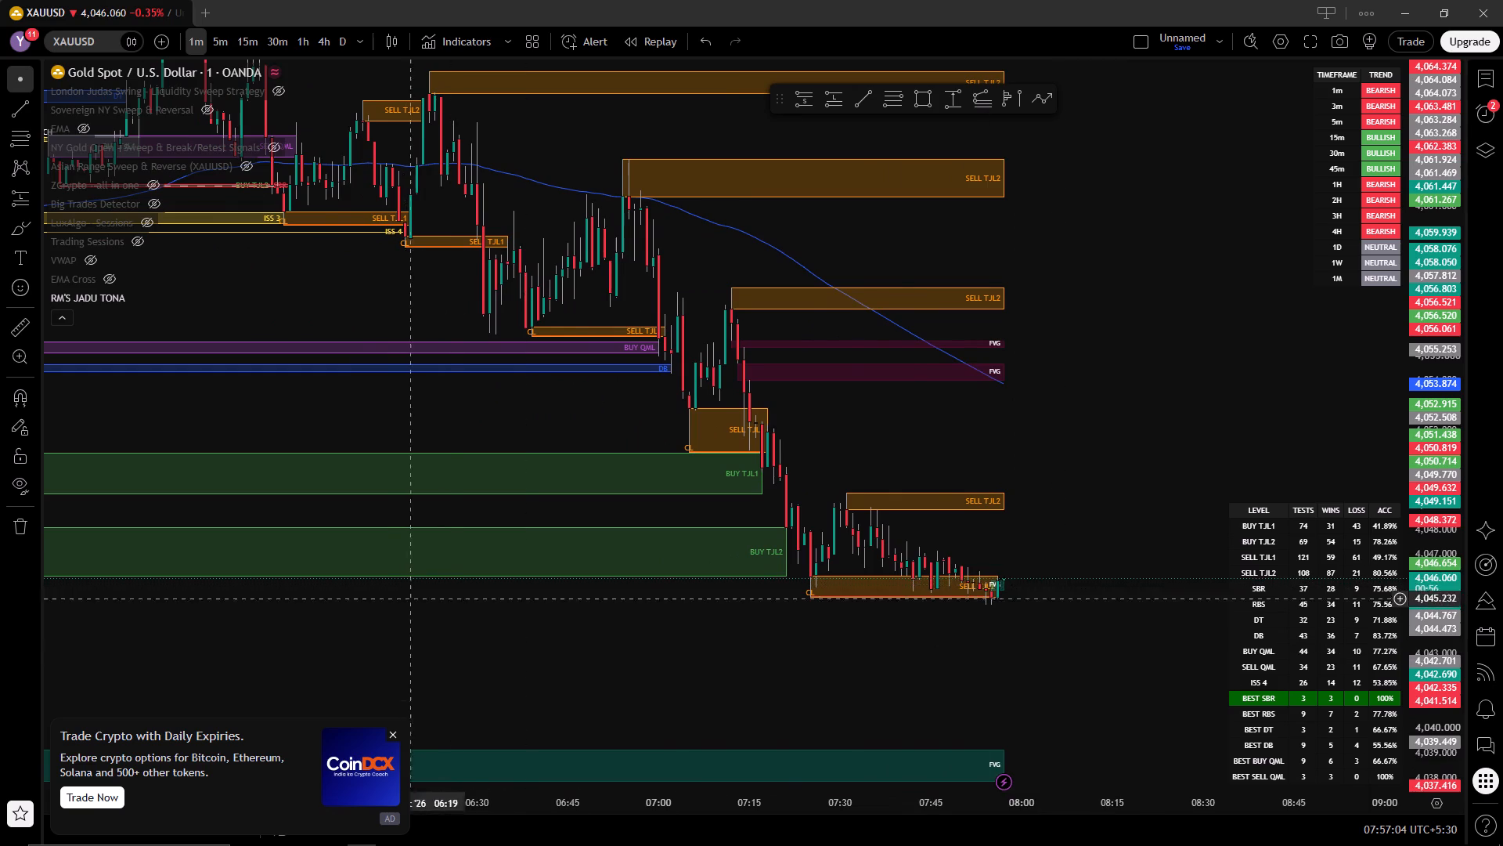
drag(542, 638, 710, 671)
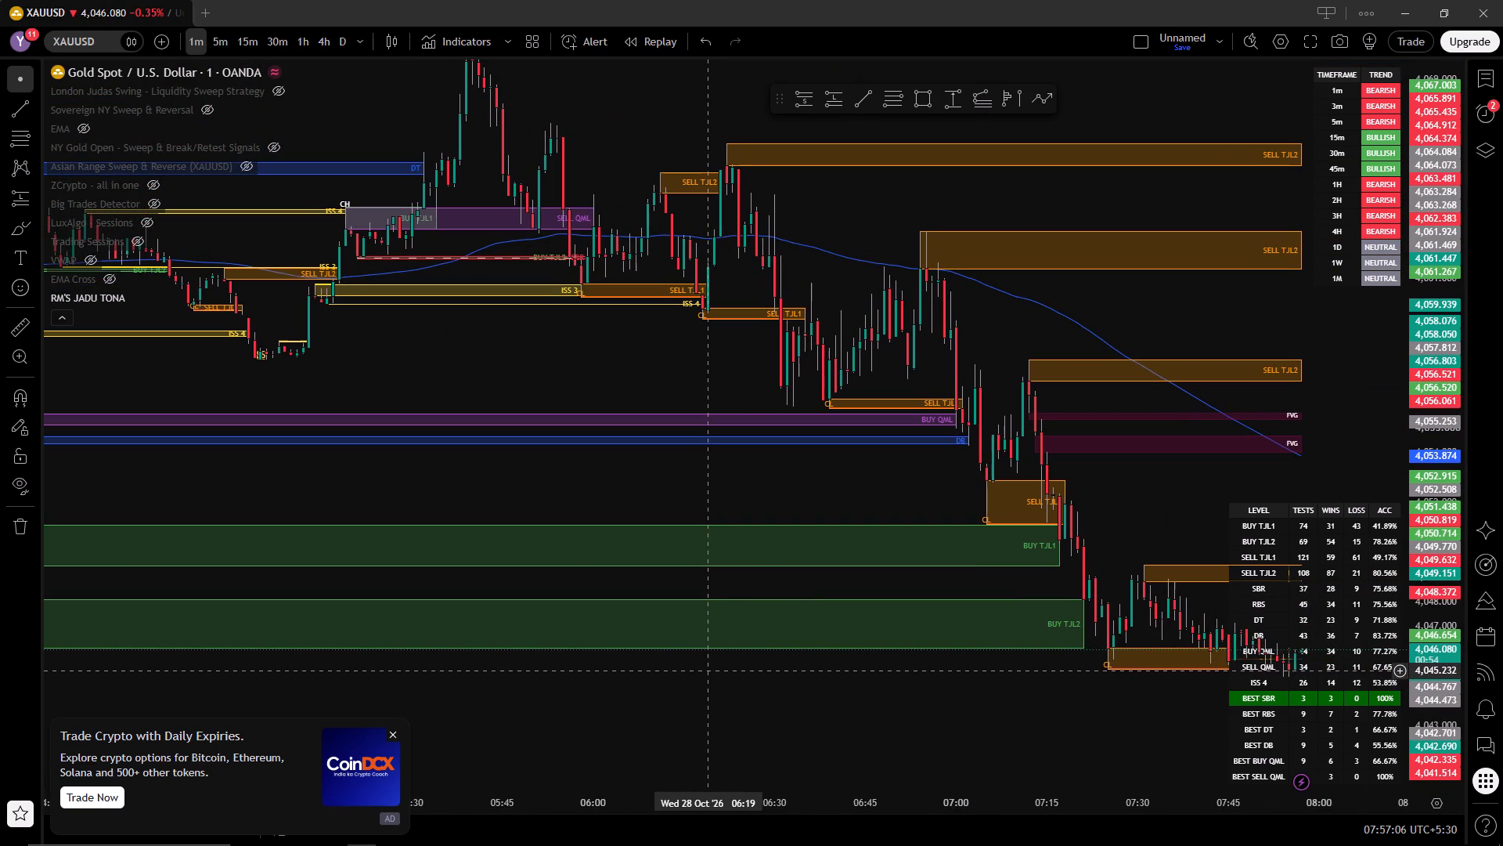
drag(710, 671, 709, 671)
click(709, 671)
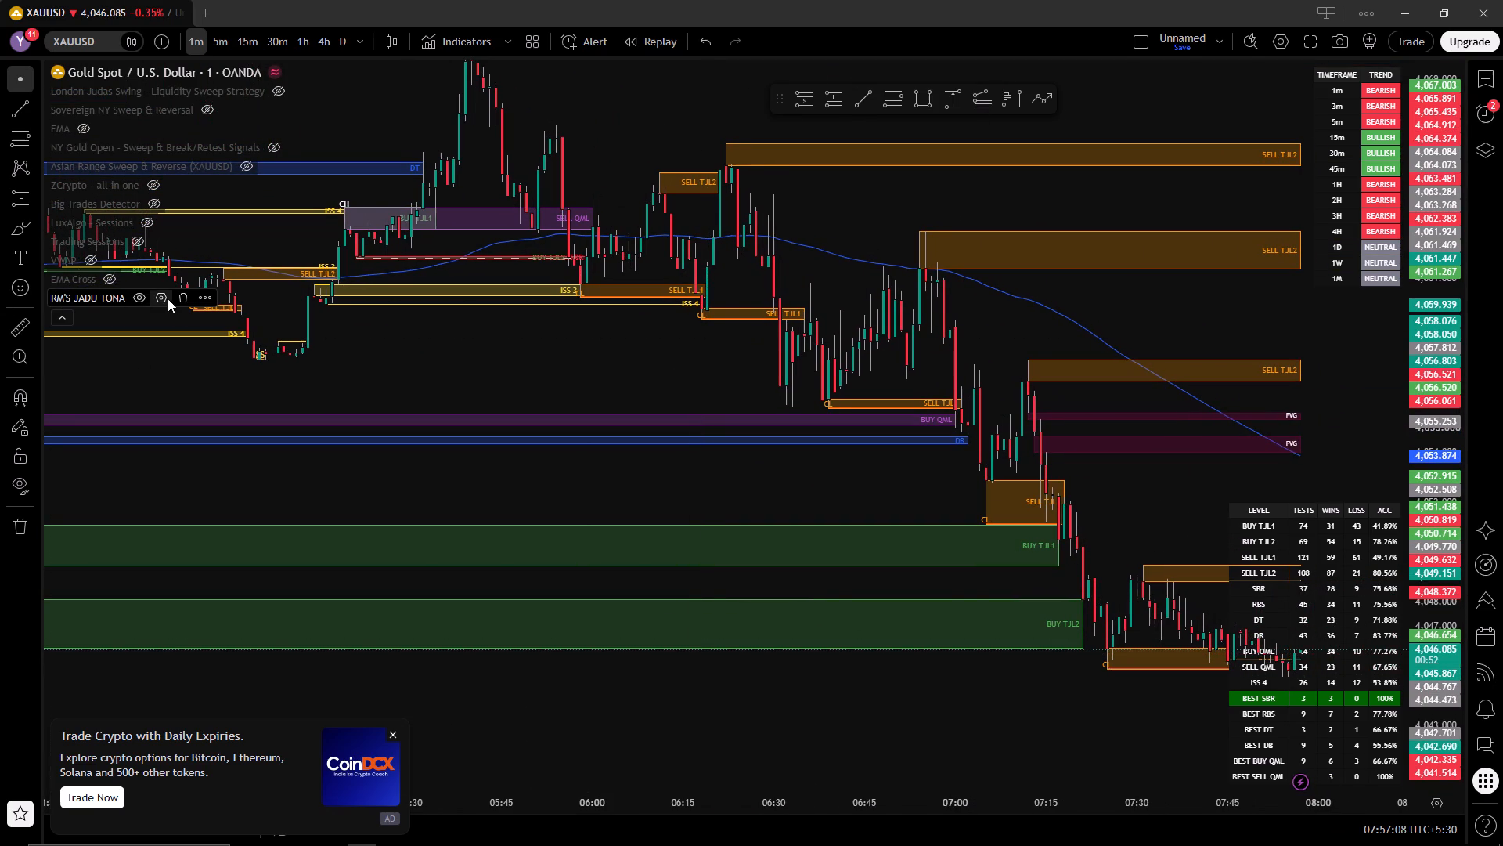
Hide the RM'S JADU TONA indicator and show Asian Range Sweep & Reverse (XAUUSD) in its place.
click(138, 295)
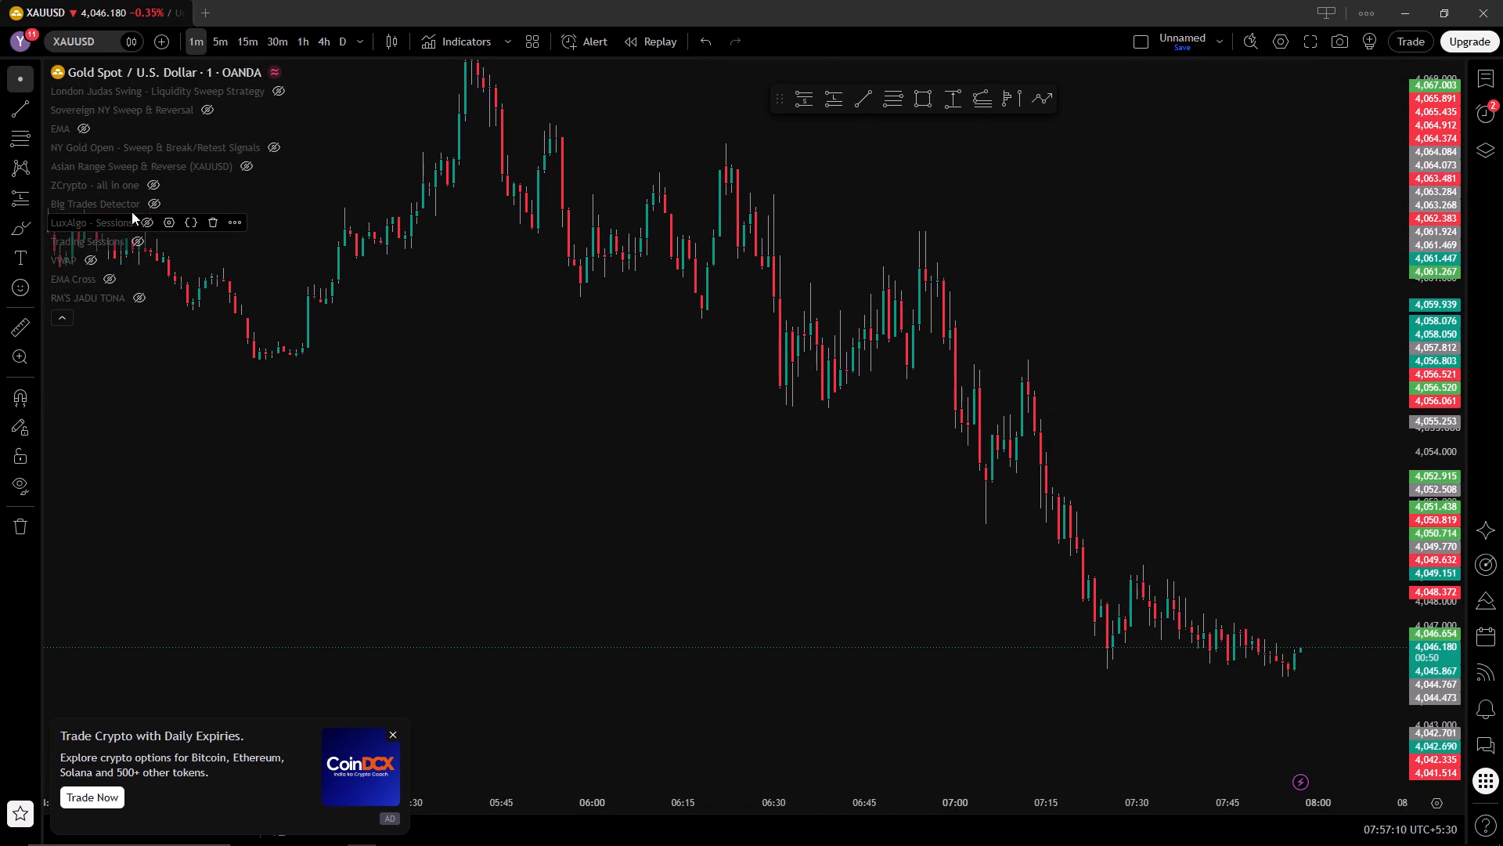
double_click(246, 164)
click(246, 168)
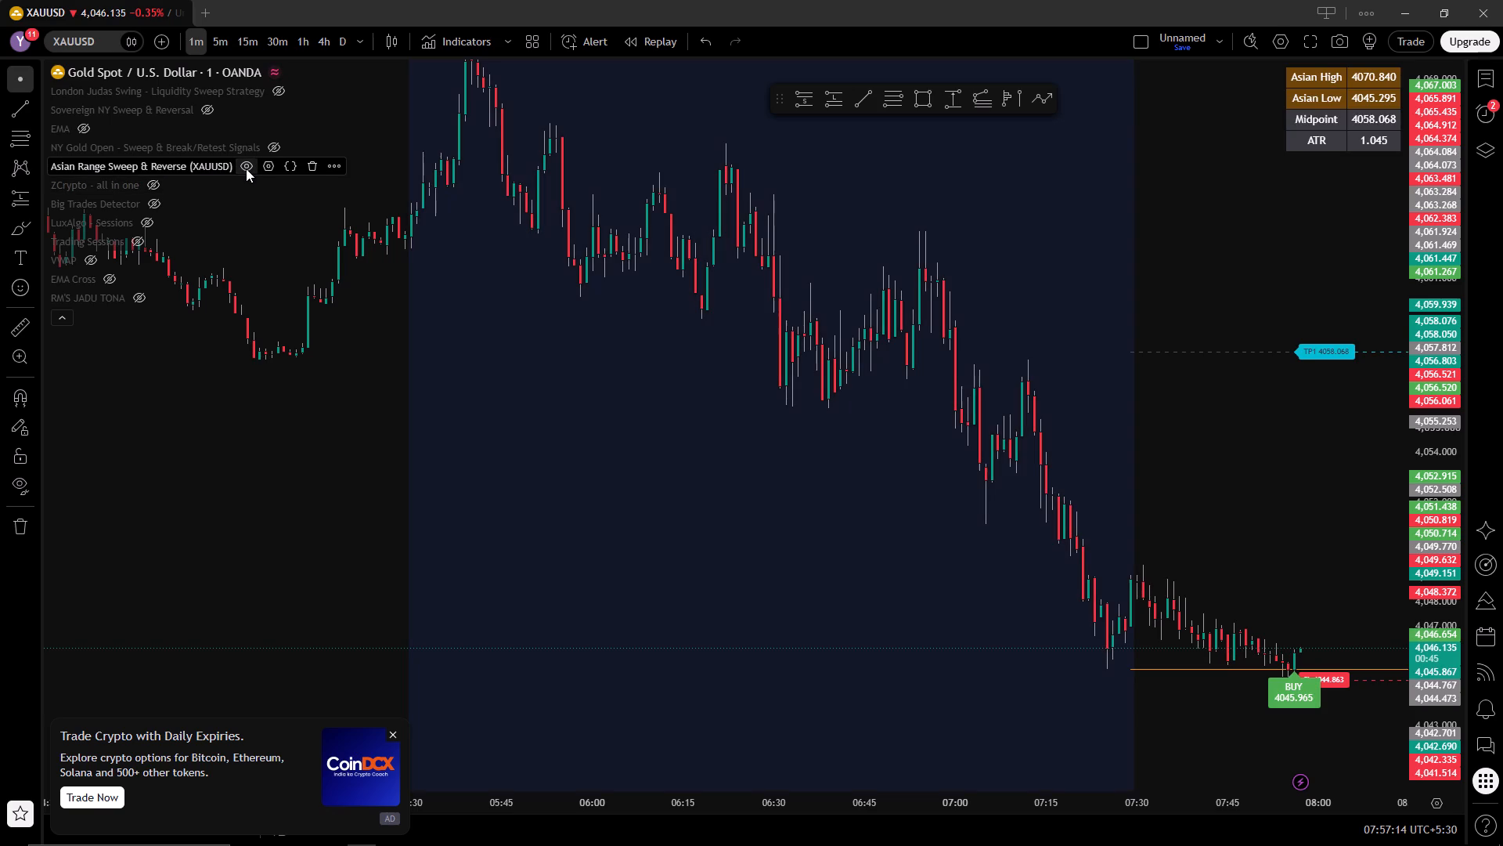
Examine the latest Asian Range entry signal and its stop-loss level near the Asian low on the 1-minute chart.
drag(1298, 532, 955, 397)
click(954, 397)
drag(1425, 736, 1473, 459)
drag(1474, 452, 1475, 443)
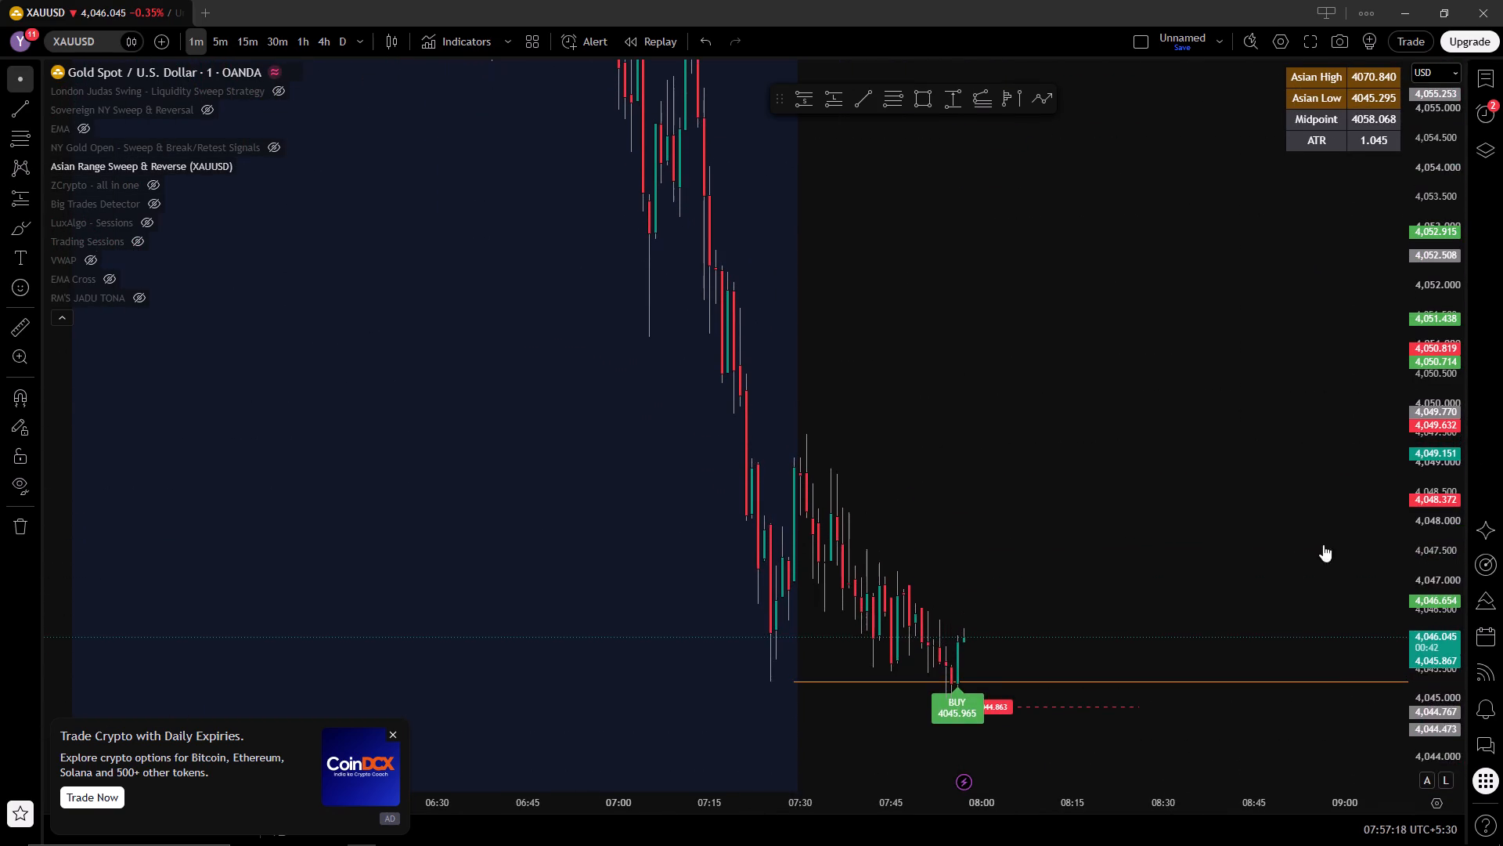
drag(1186, 592, 1281, 445)
click(1283, 443)
drag(1083, 807, 784, 732)
click(784, 732)
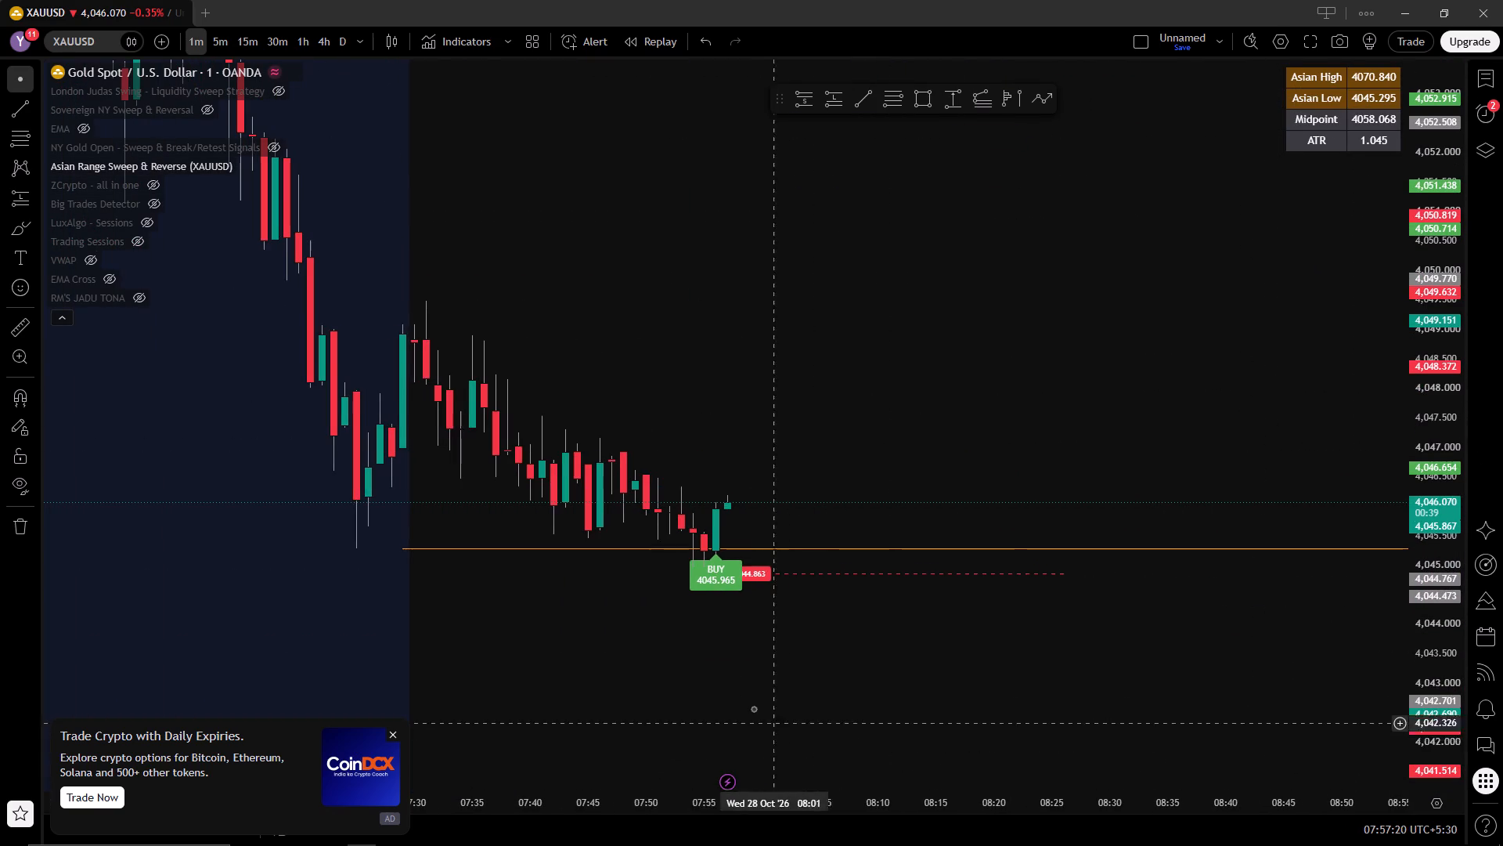
Check the Asian Range signal on the 5-minute timeframe and return to the 1-minute chart around the same signal.
double_click(219, 40)
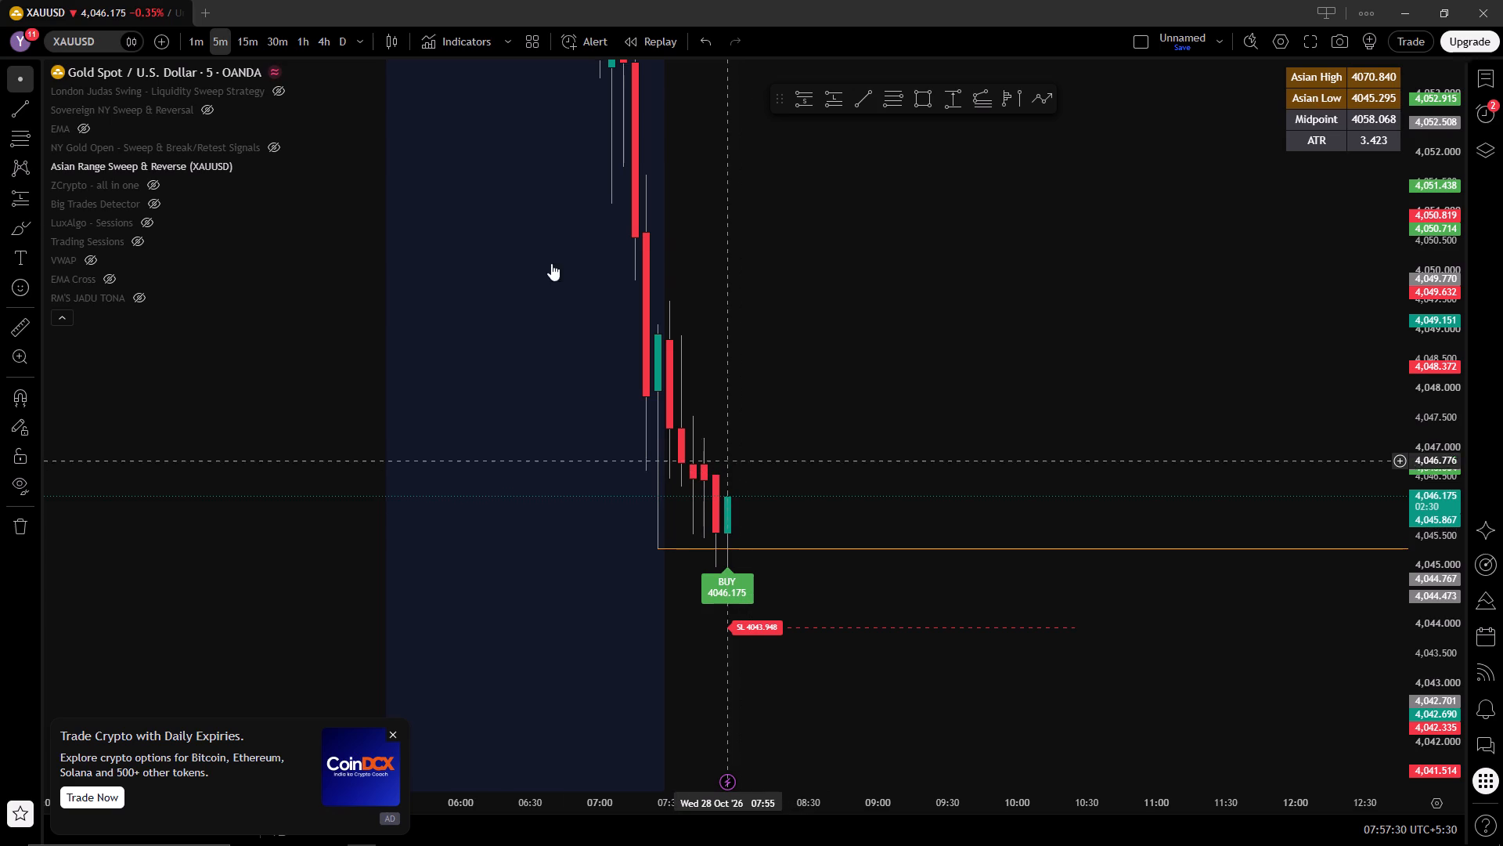
double_click(196, 39)
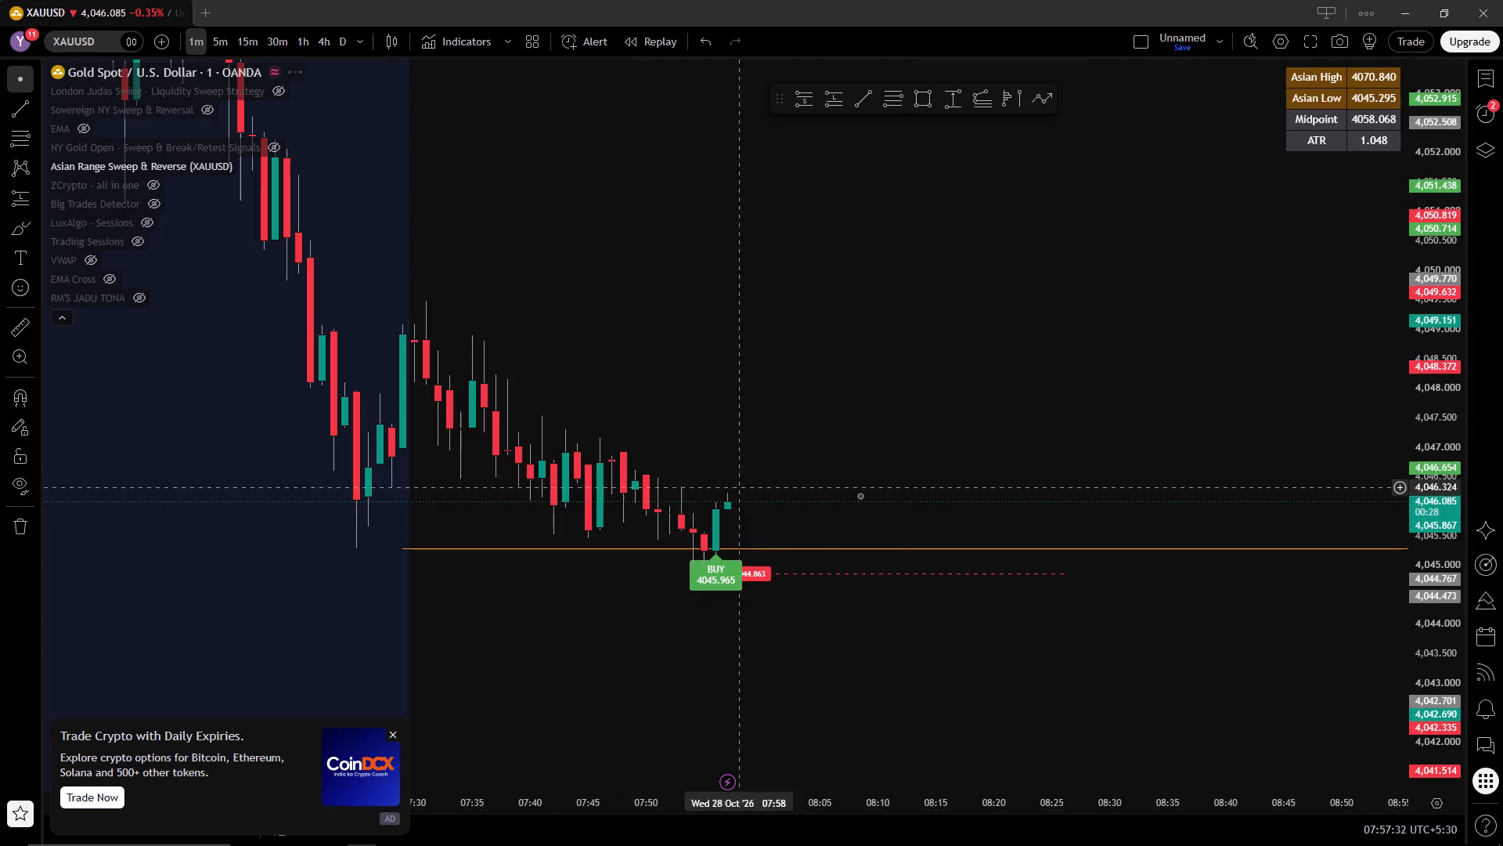
drag(1436, 693, 1444, 589)
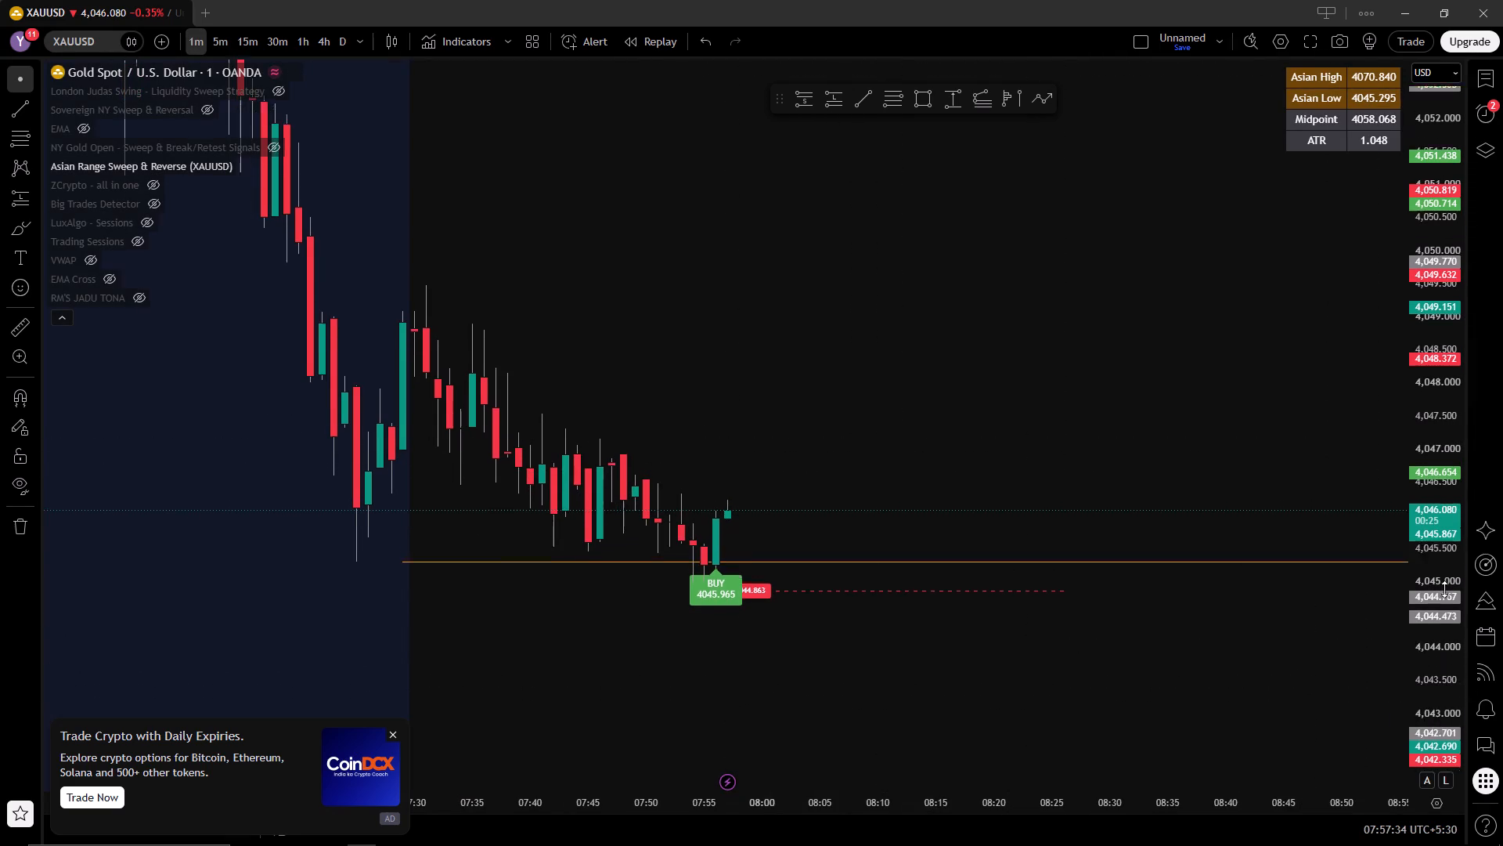
Examine the Asian Range BUY signal on the 1-minute chart against its stop-loss, the Asian low and the TP1 target.
click(1440, 577)
drag(1444, 589, 1442, 580)
drag(1007, 446, 1083, 396)
click(1083, 396)
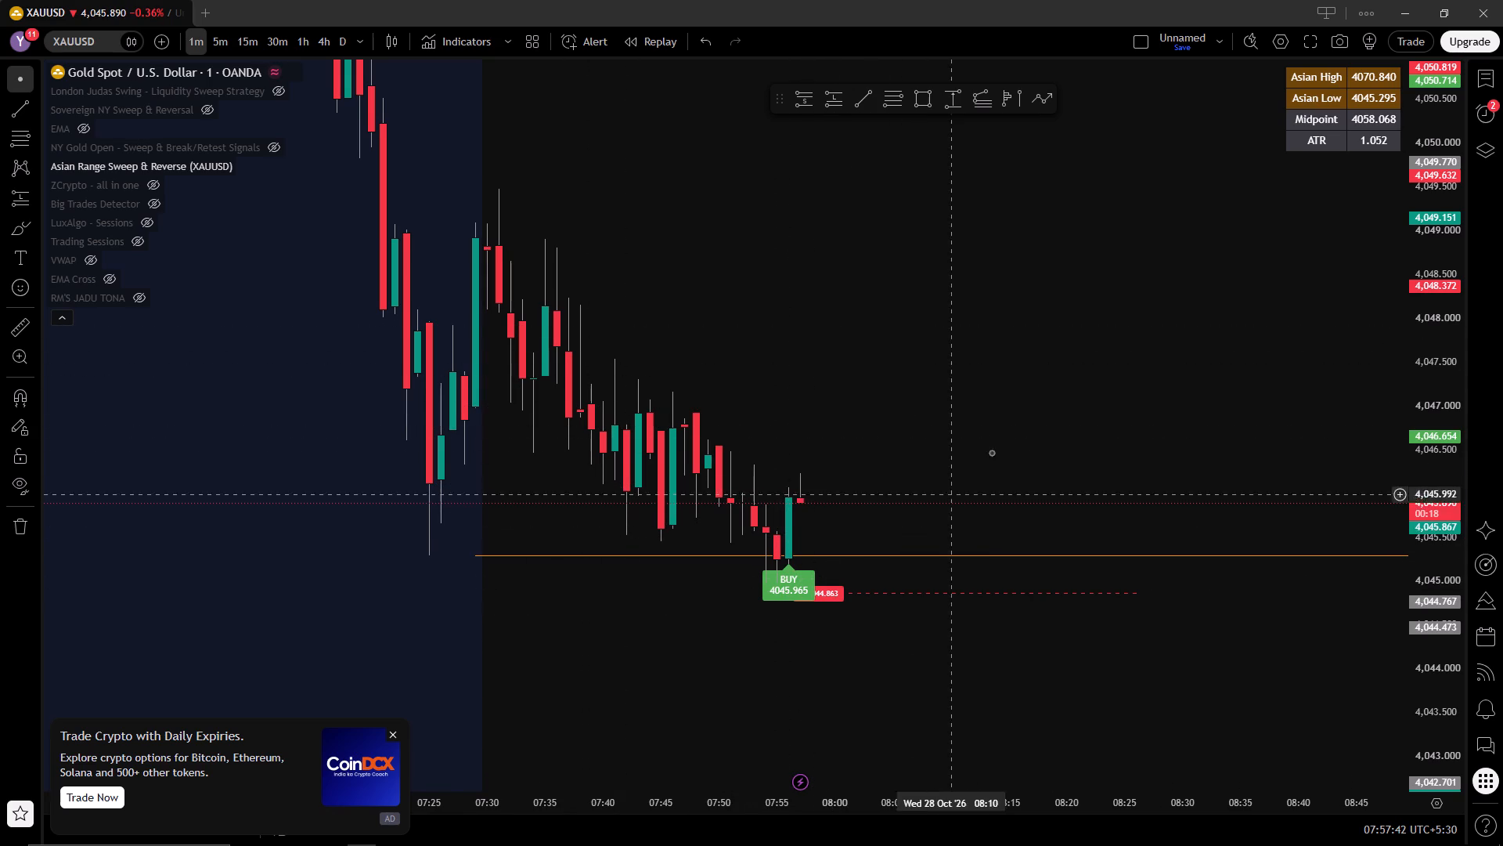
drag(999, 462, 1020, 564)
drag(1020, 563, 1018, 553)
drag(1435, 407, 1407, 553)
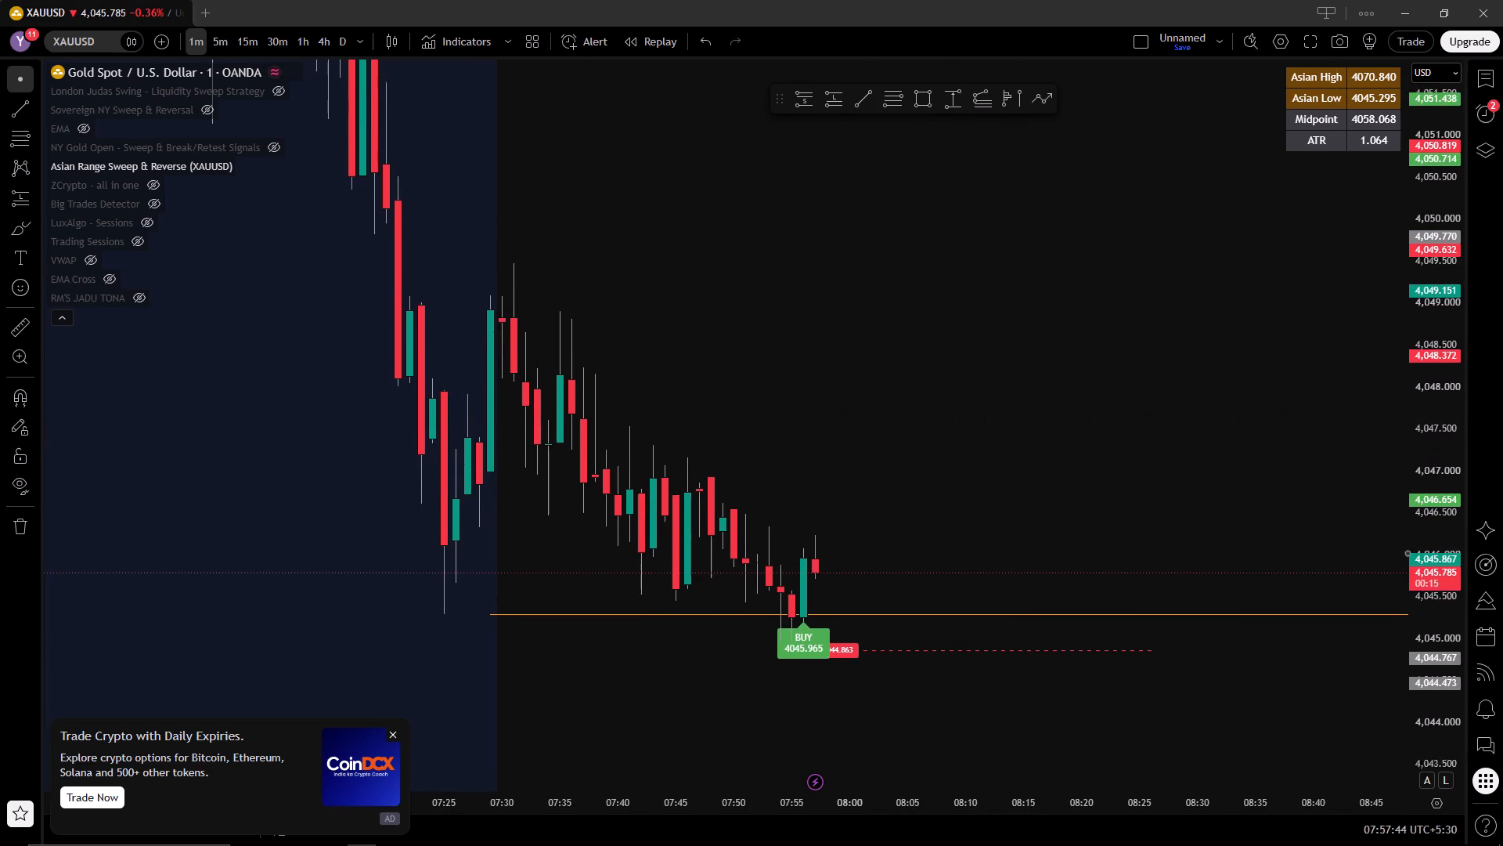
drag(1407, 553, 1377, 704)
drag(856, 649, 874, 700)
click(872, 705)
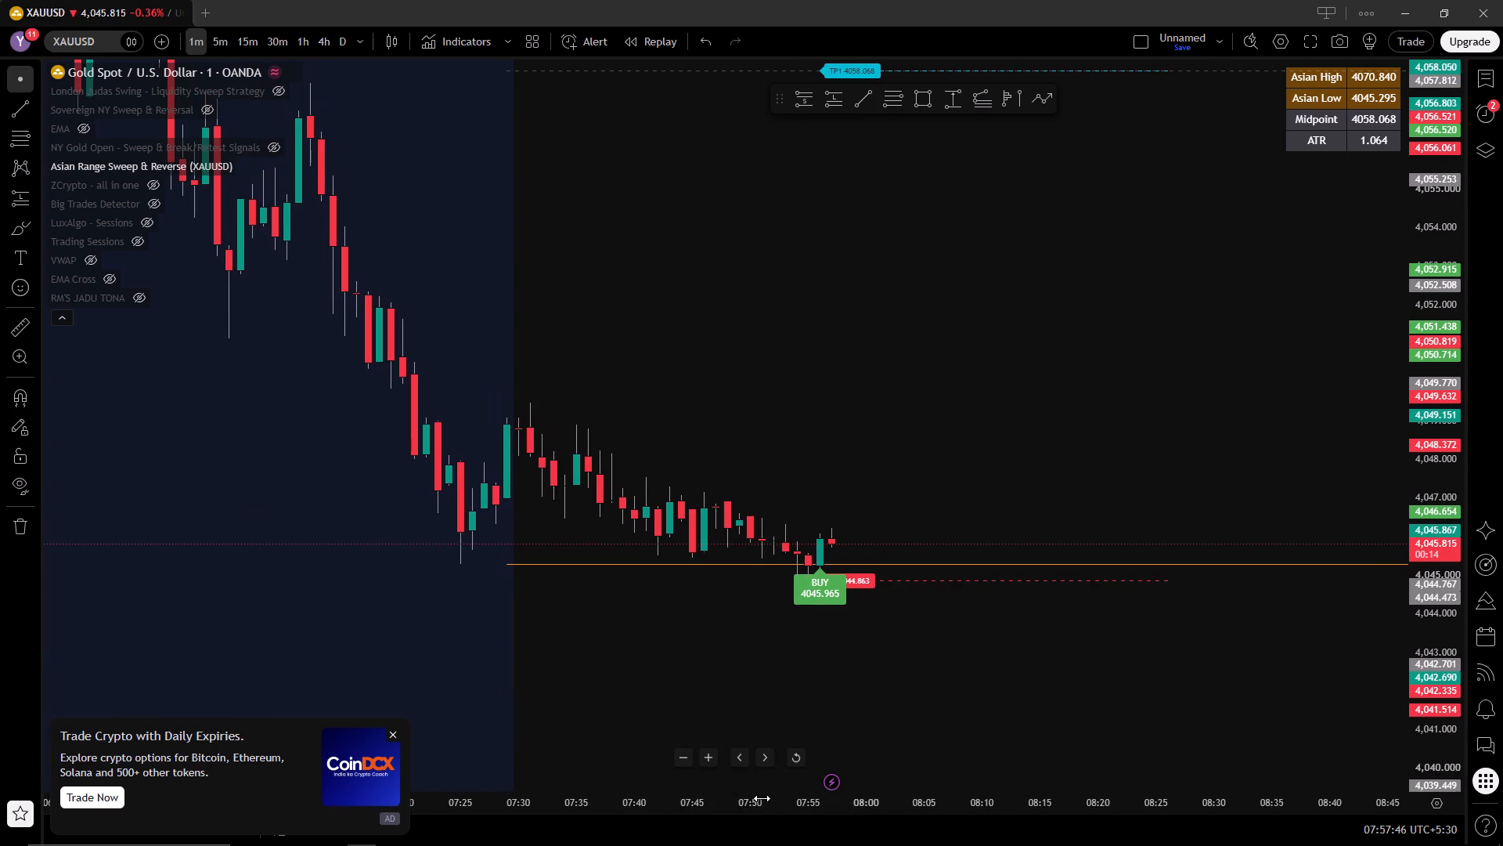
drag(762, 800, 888, 790)
drag(891, 783, 901, 766)
drag(1018, 293, 730, 432)
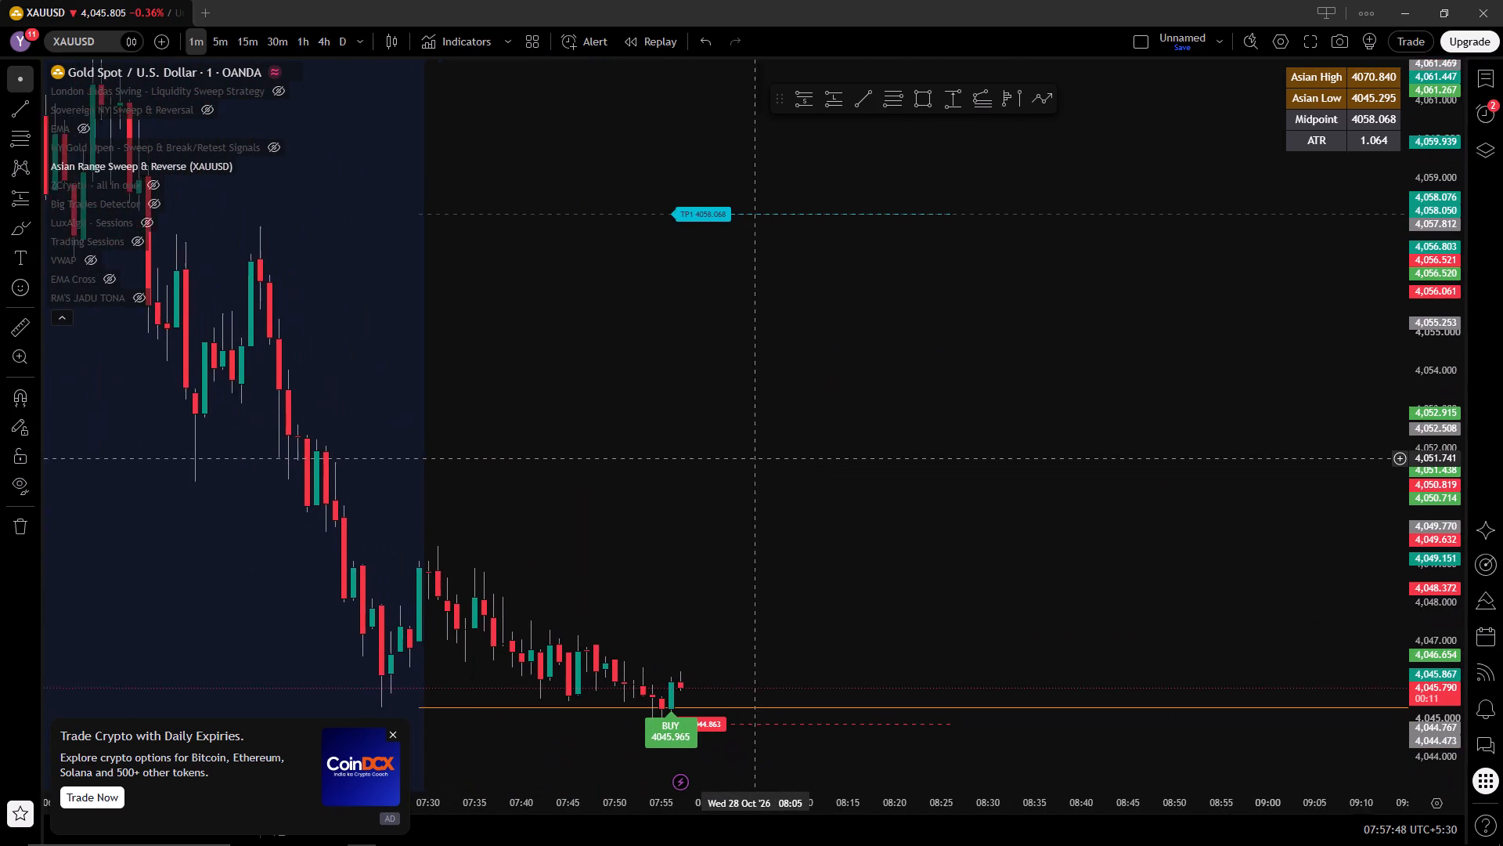
drag(730, 432, 705, 416)
Measure the price distance from the TP1 level down to the Asian low line.
click(12, 327)
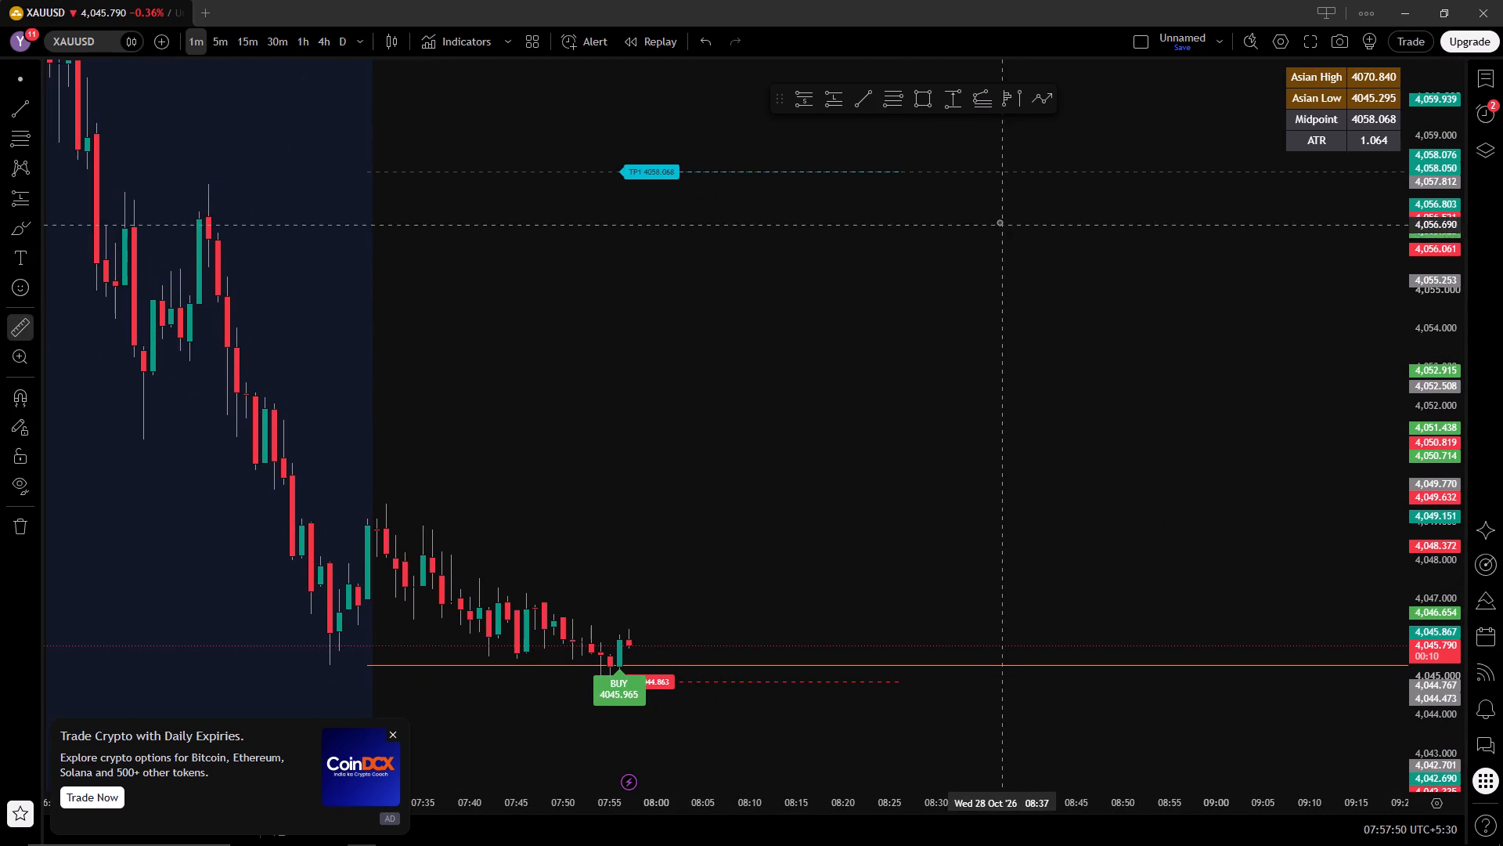
click(973, 172)
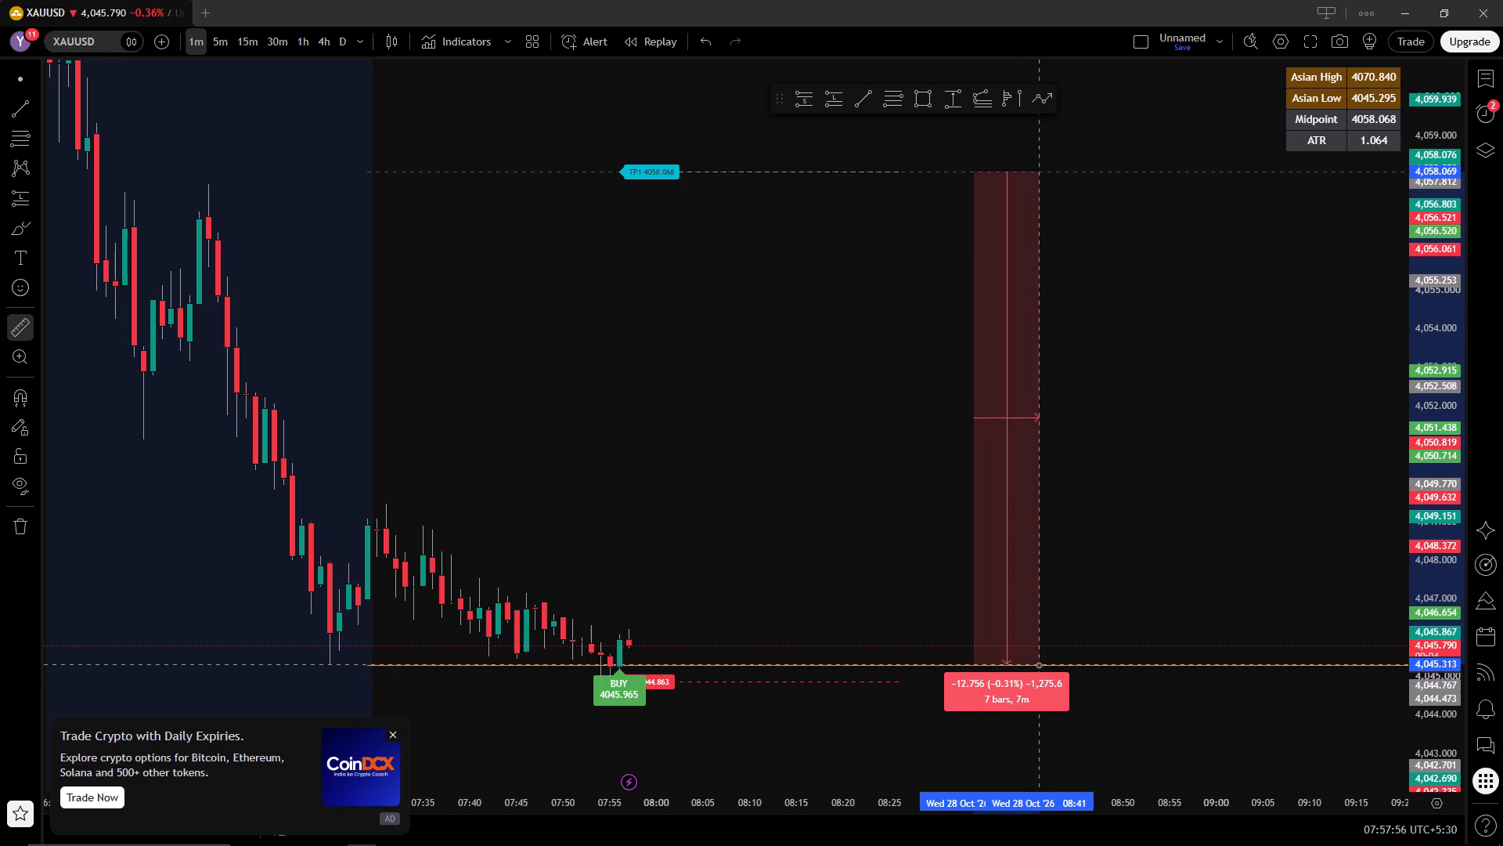
right_click(1039, 665)
Hide the Asian Range Sweep & Reverse (XAUUSD) indicator and collapse the chart's indicator list.
drag(1019, 701, 1066, 644)
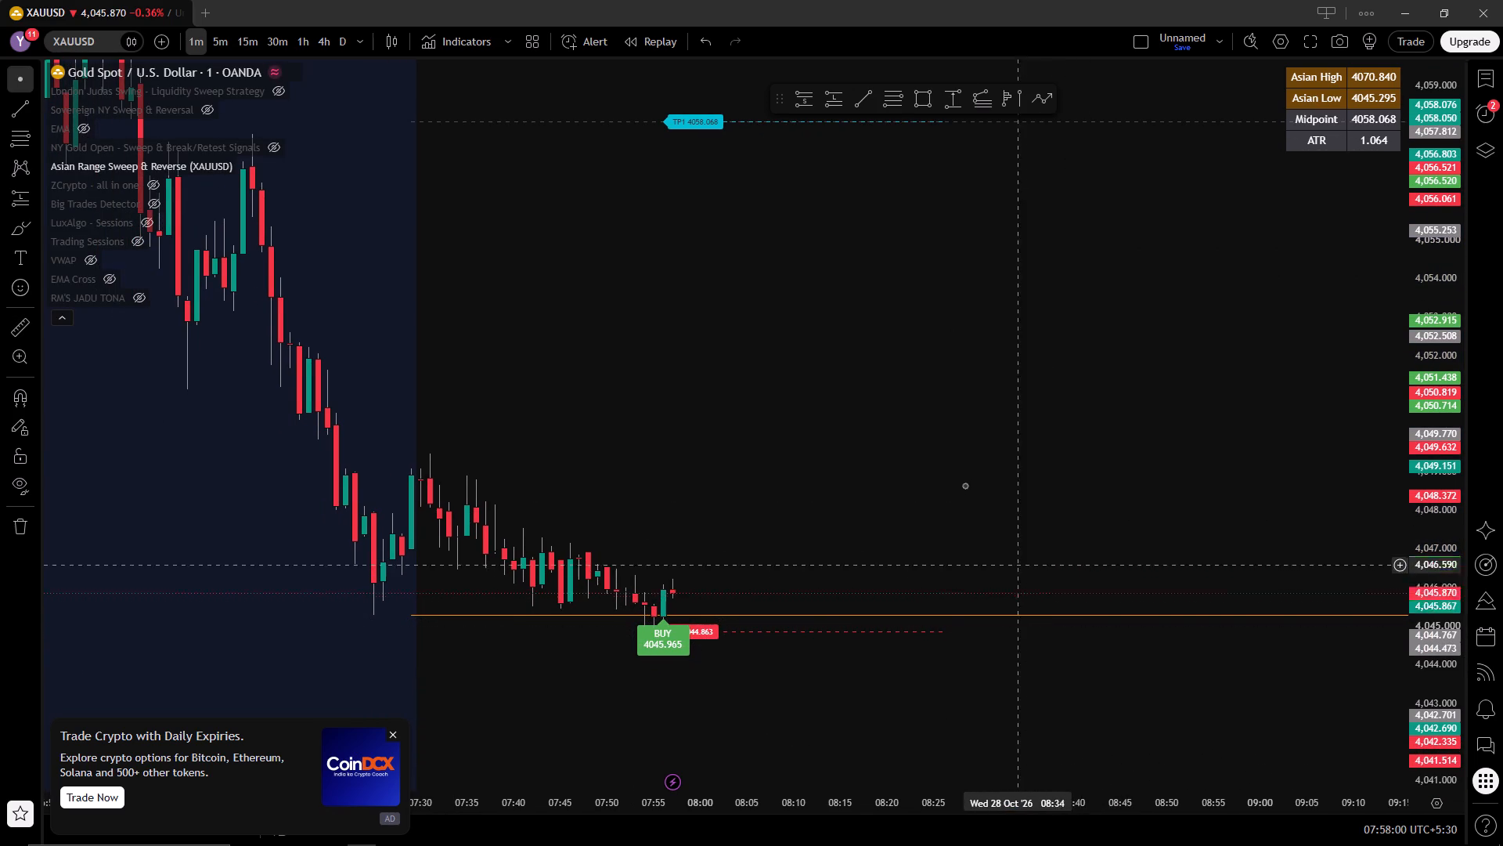
drag(964, 485, 1111, 421)
click(1113, 421)
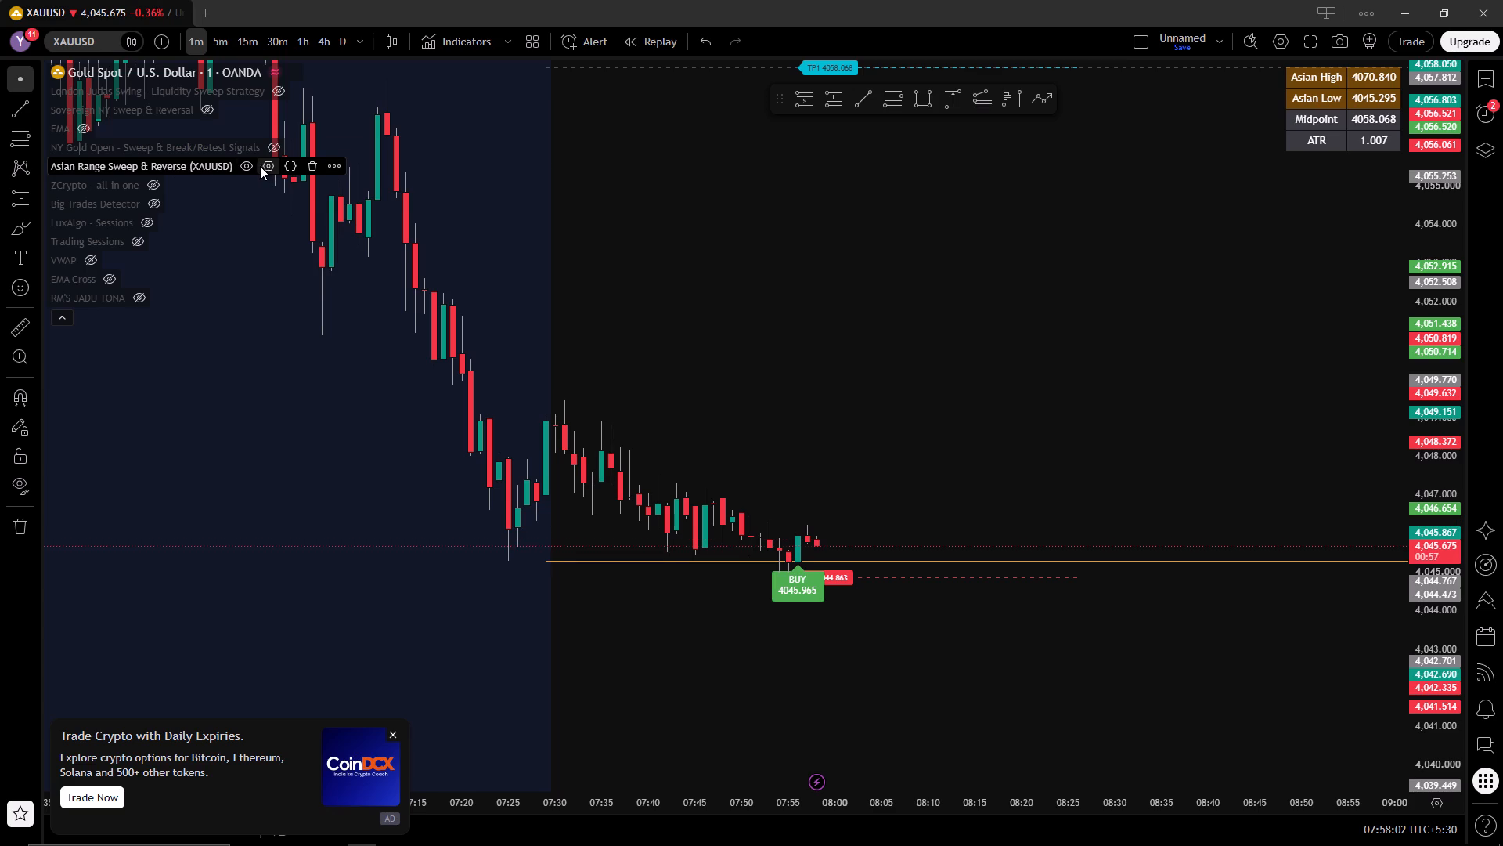
click(250, 164)
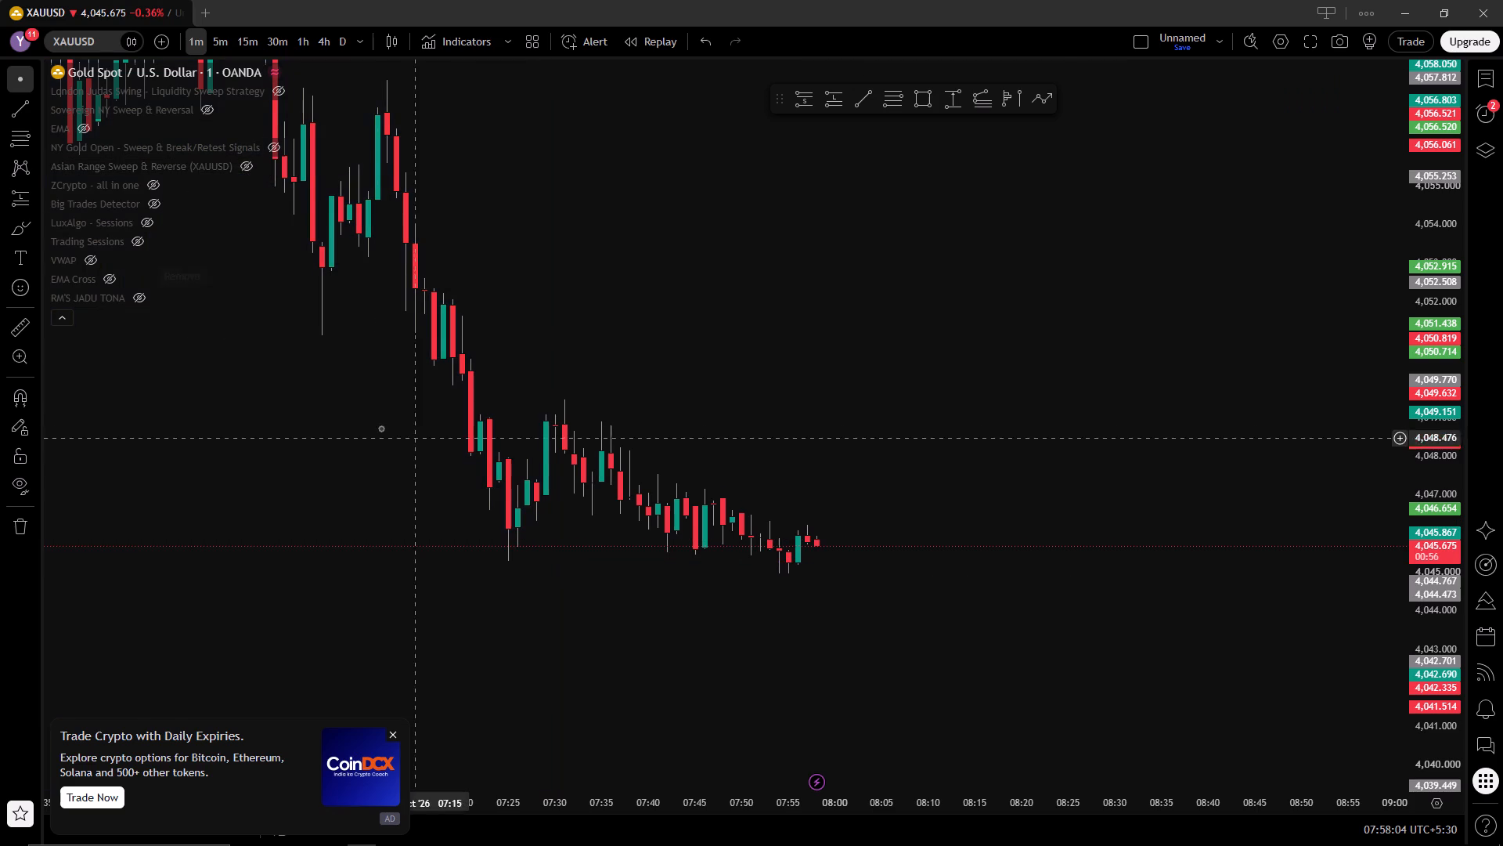
drag(56, 320, 64, 321)
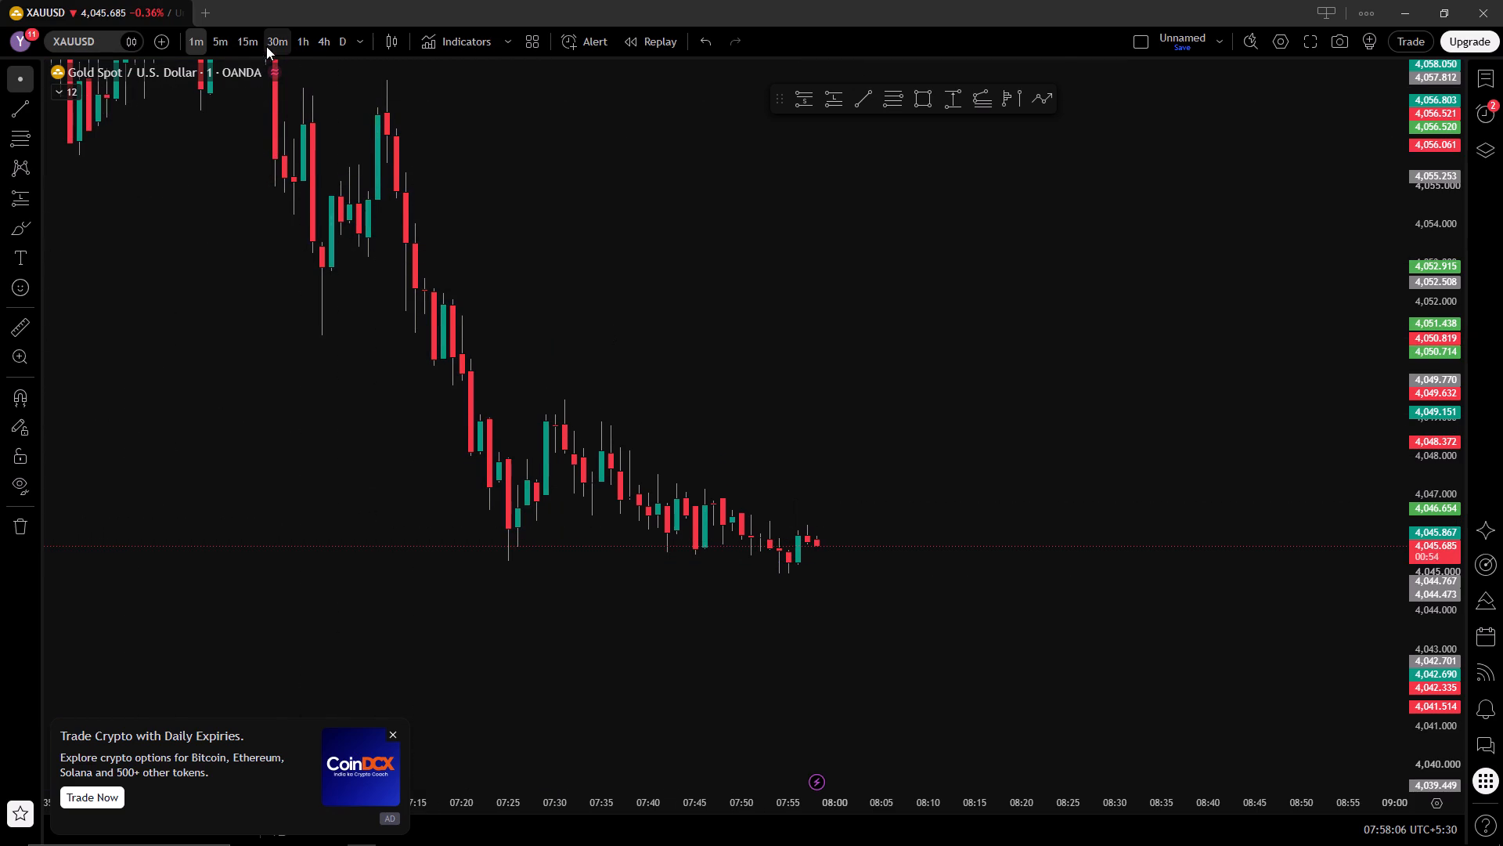
Switch to the 1-hour timeframe and examine the recent rally, the latest drop and the earlier swing lows.
click(297, 43)
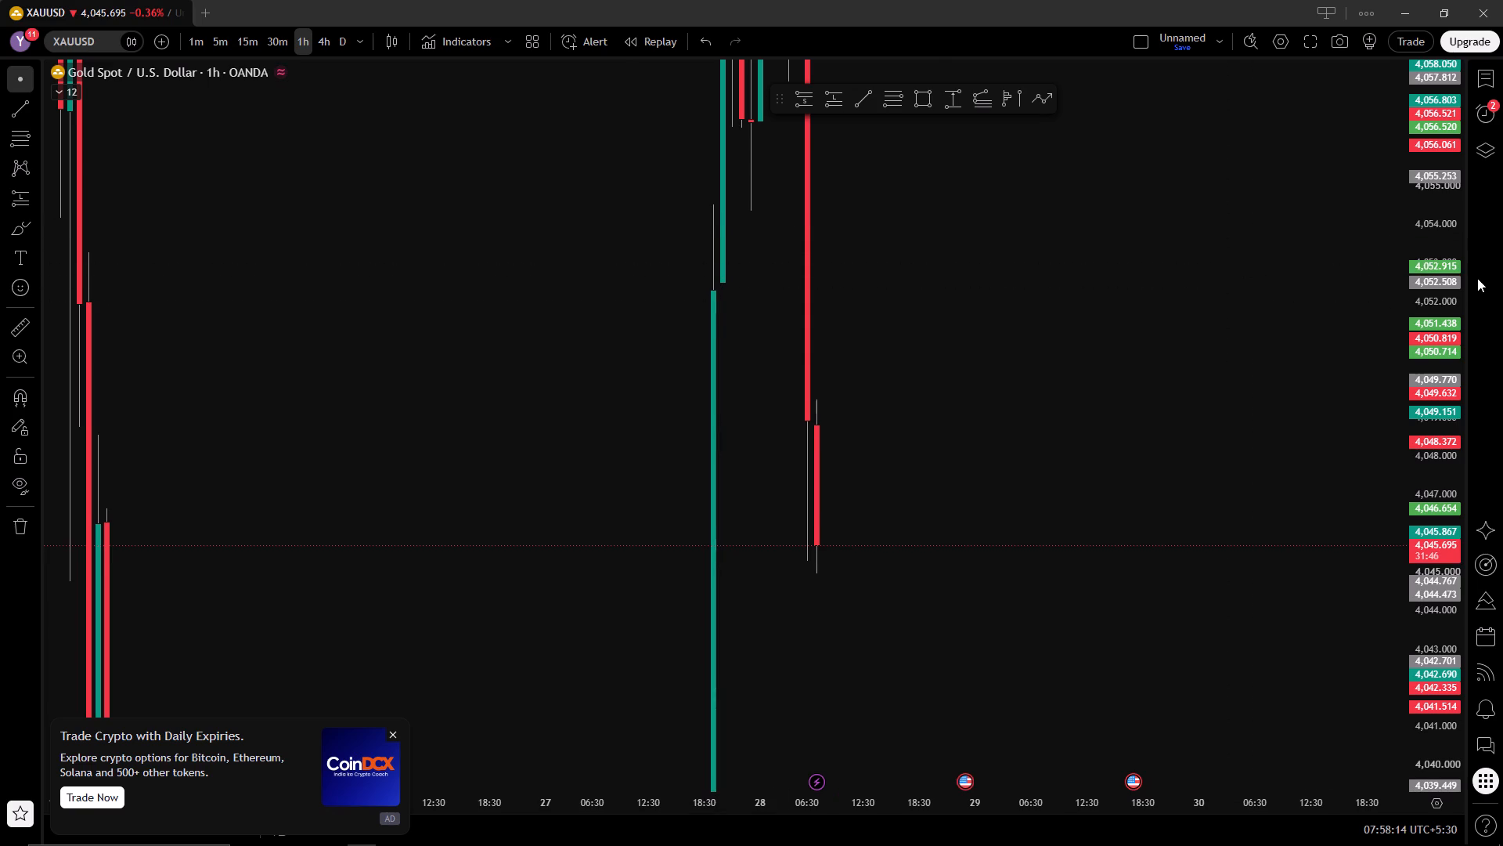
drag(1426, 277, 1235, 812)
click(1227, 814)
drag(1163, 710, 1139, 518)
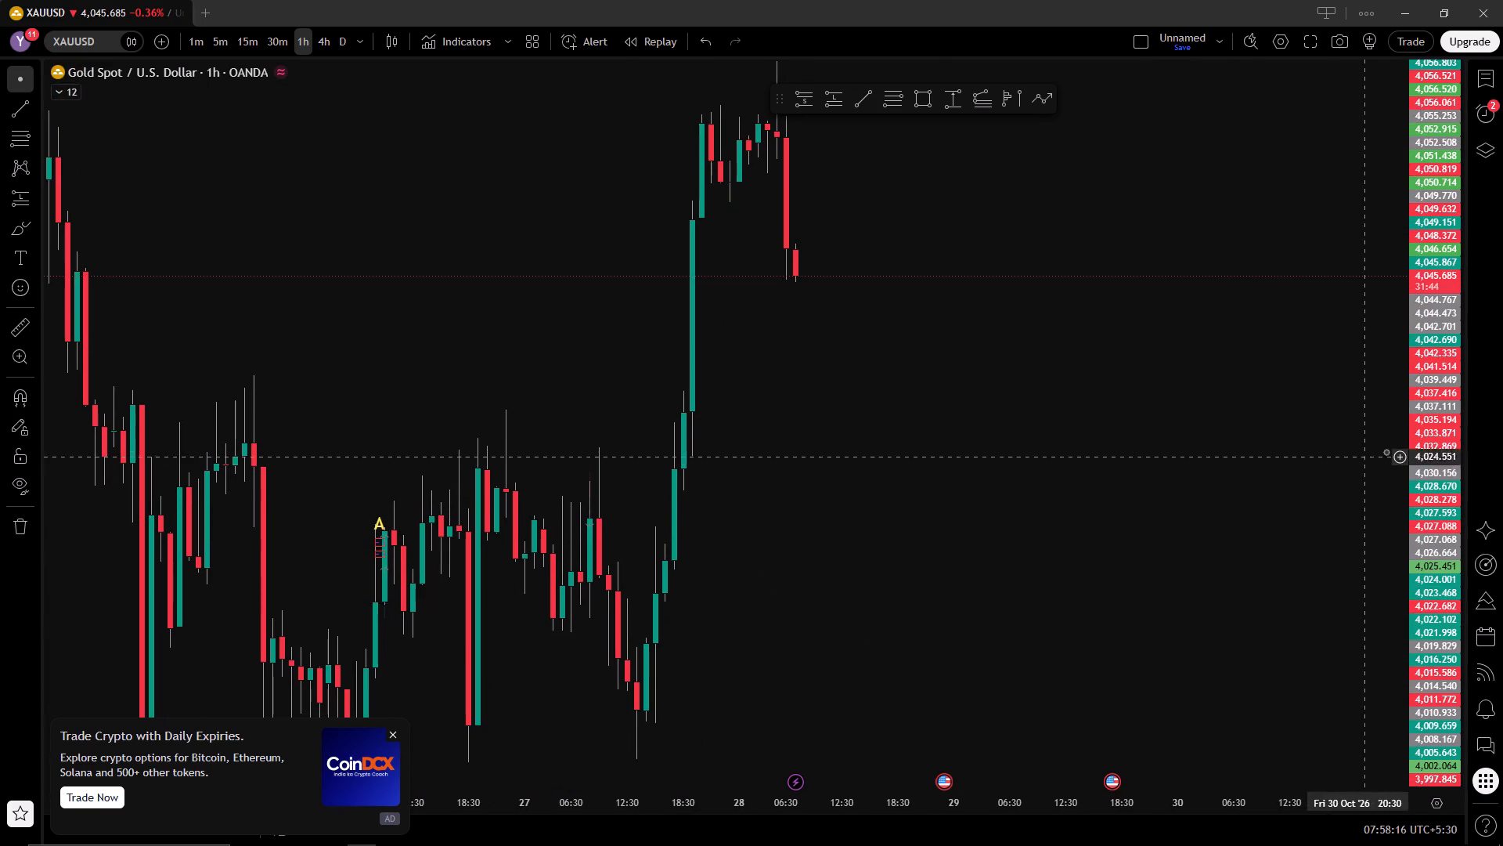
drag(1426, 437, 1389, 581)
drag(1342, 587, 1282, 611)
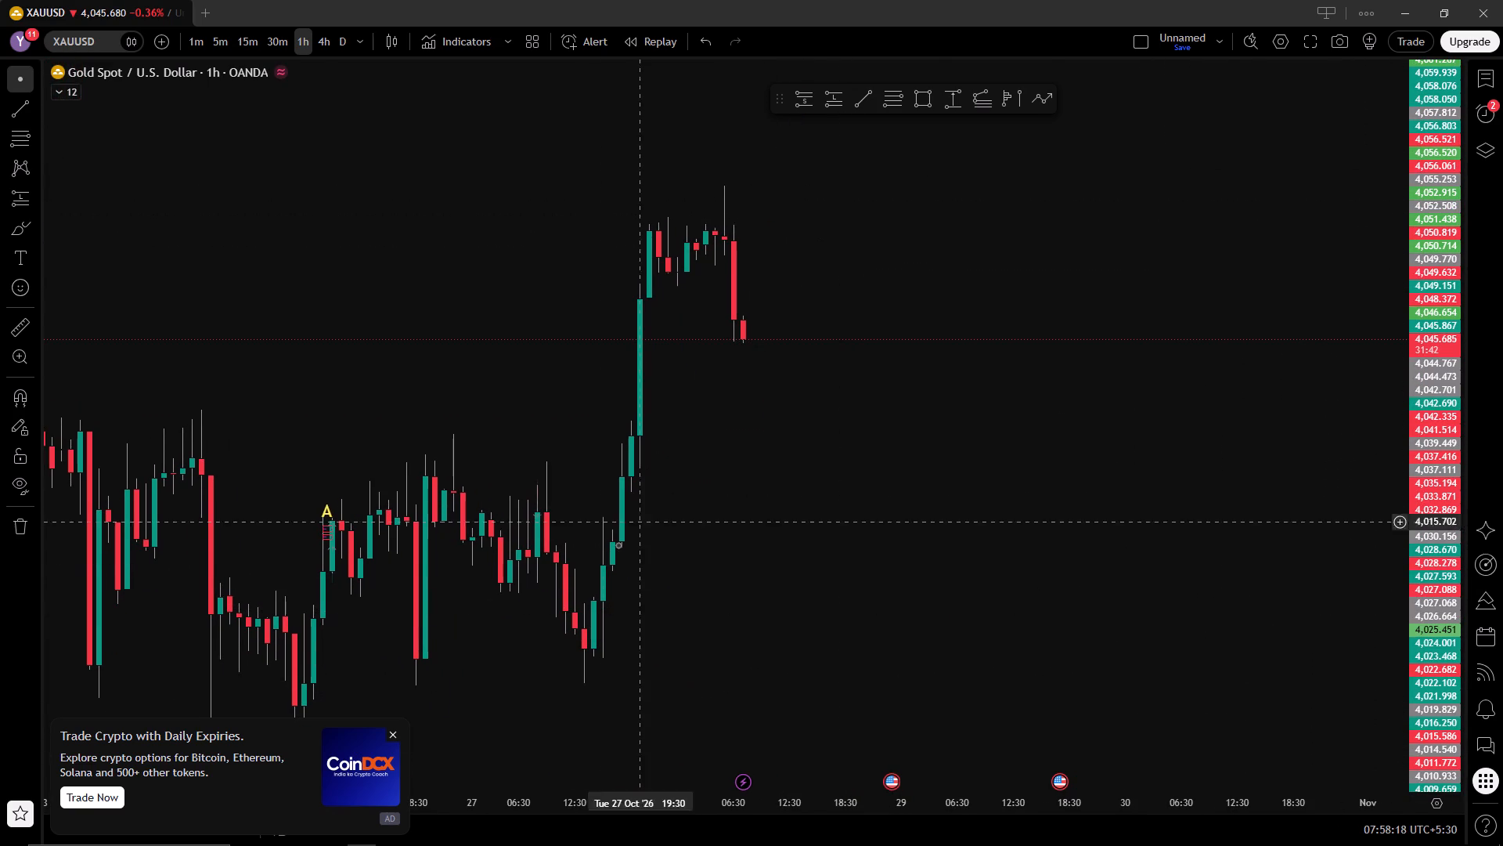
drag(865, 554, 910, 550)
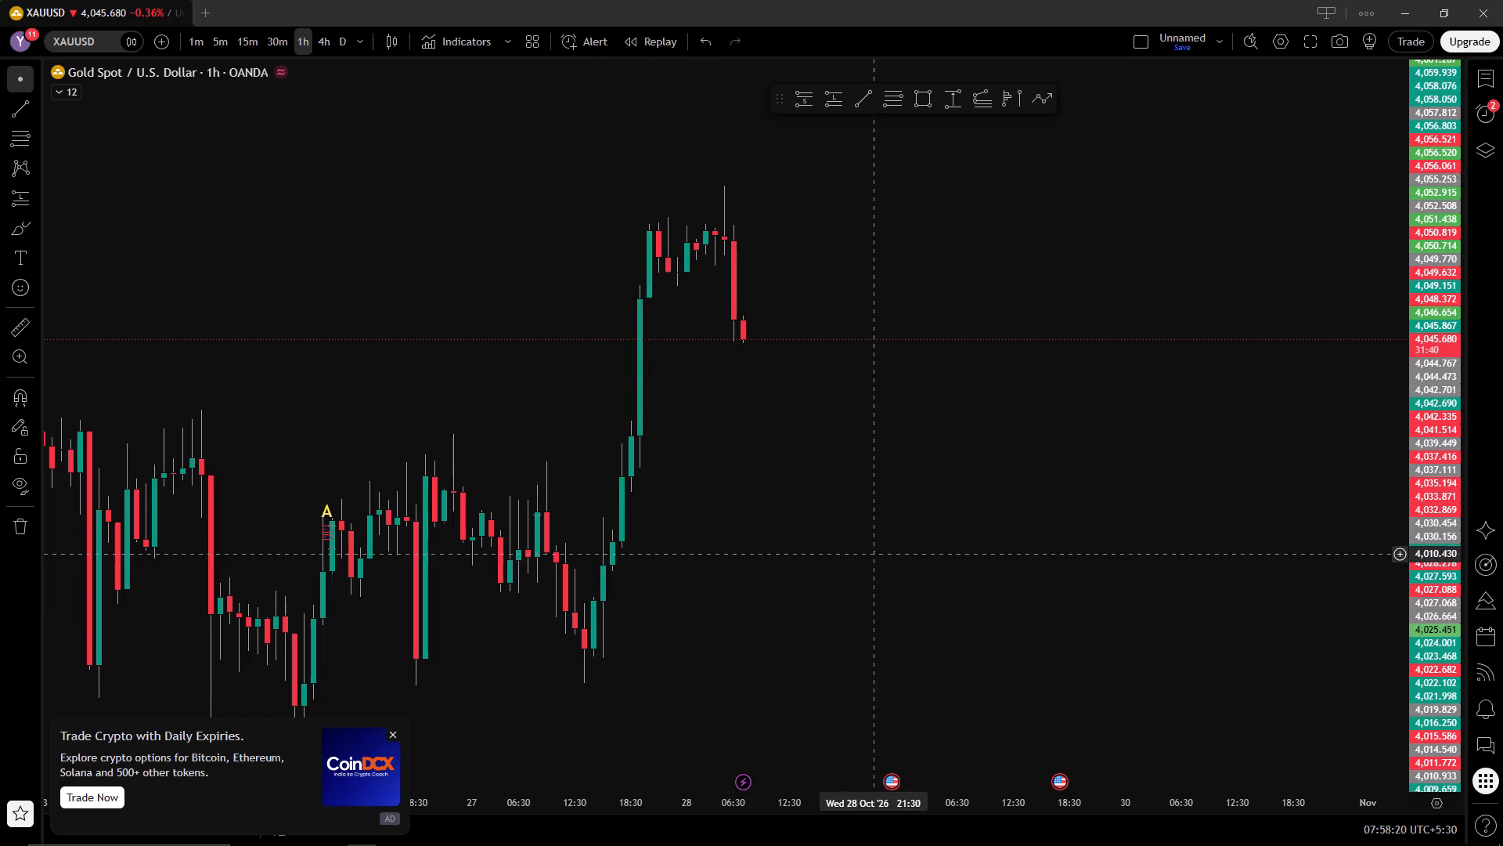
drag(910, 550, 1149, 471)
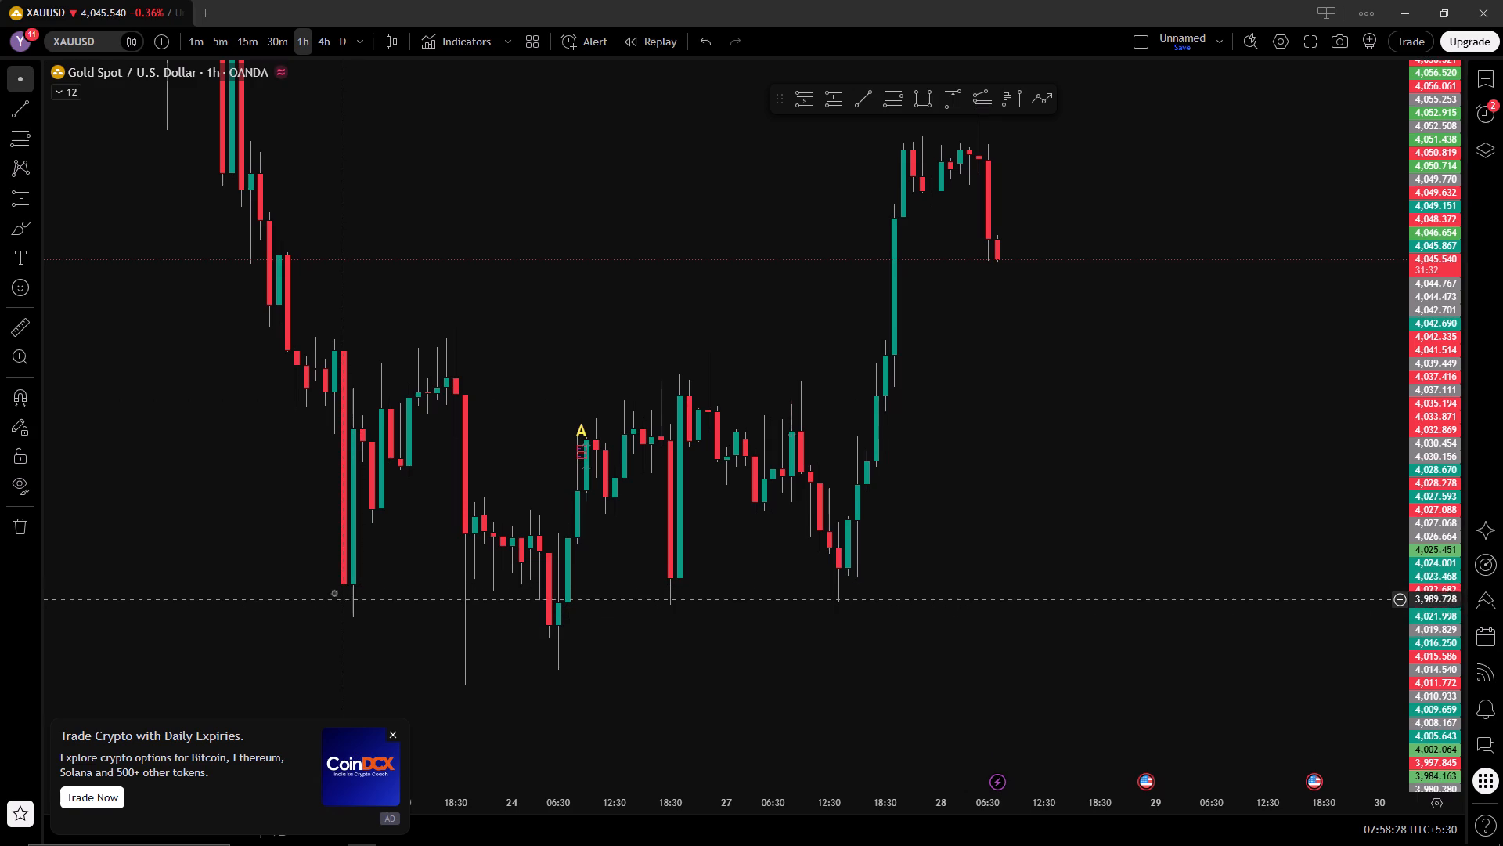
drag(1070, 415, 994, 438)
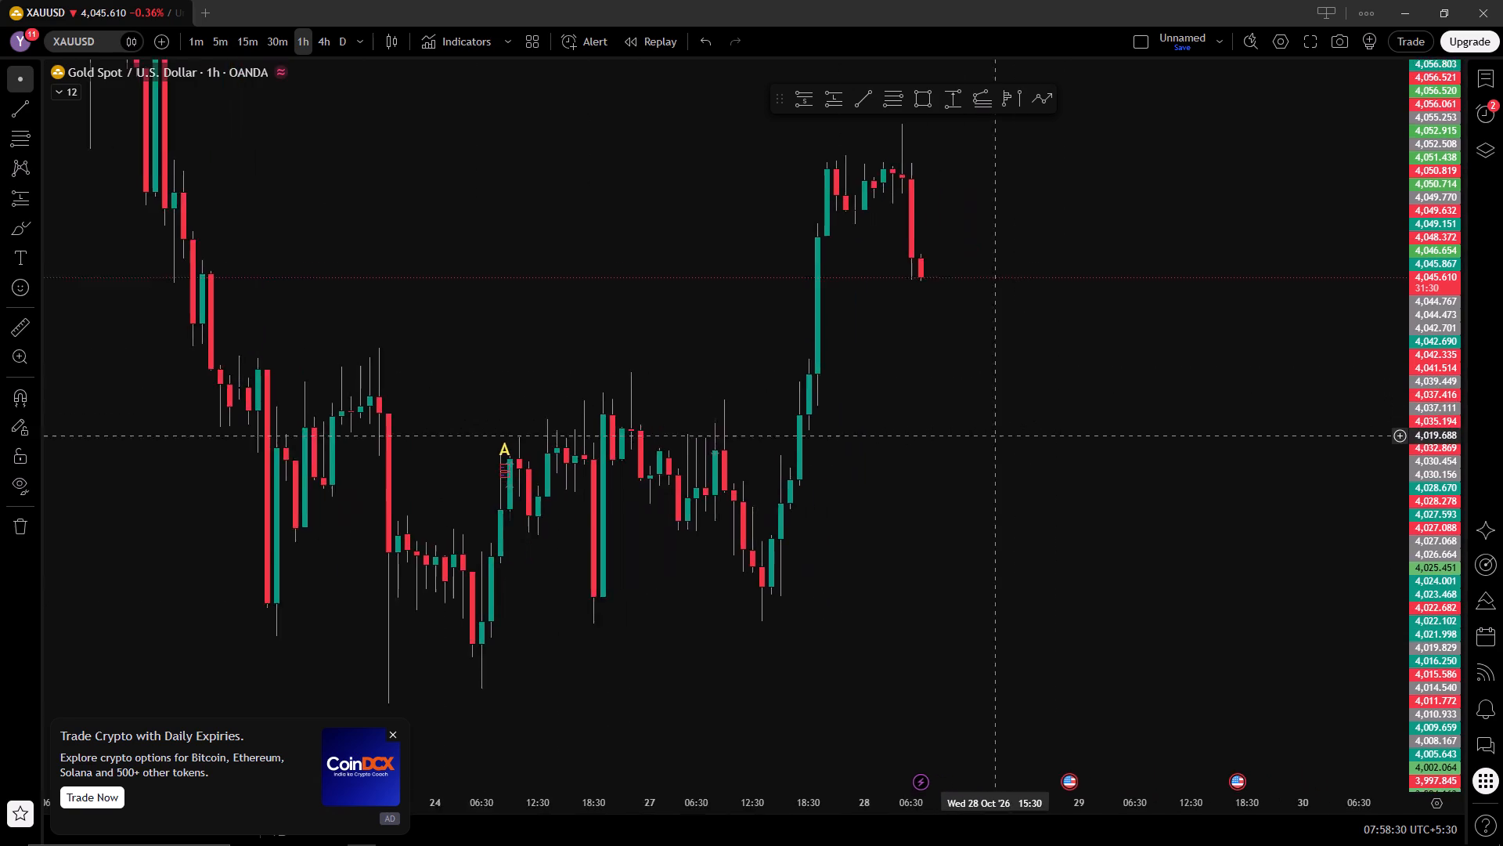
drag(994, 438, 911, 445)
Switch to the 30-minute timeframe and review several days of price structure leading to the latest candles.
double_click(279, 47)
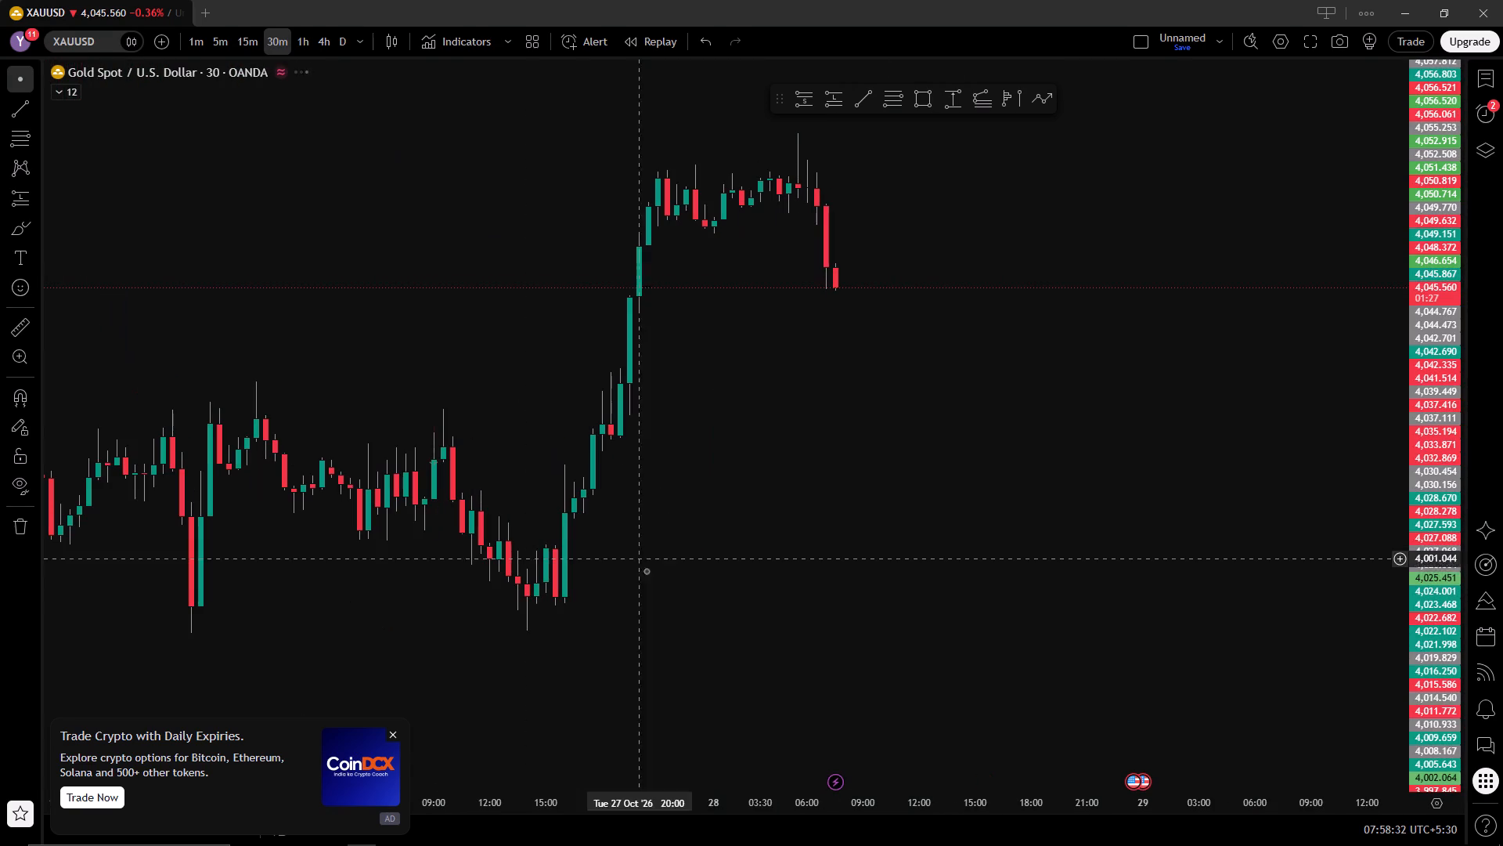
drag(529, 804, 953, 794)
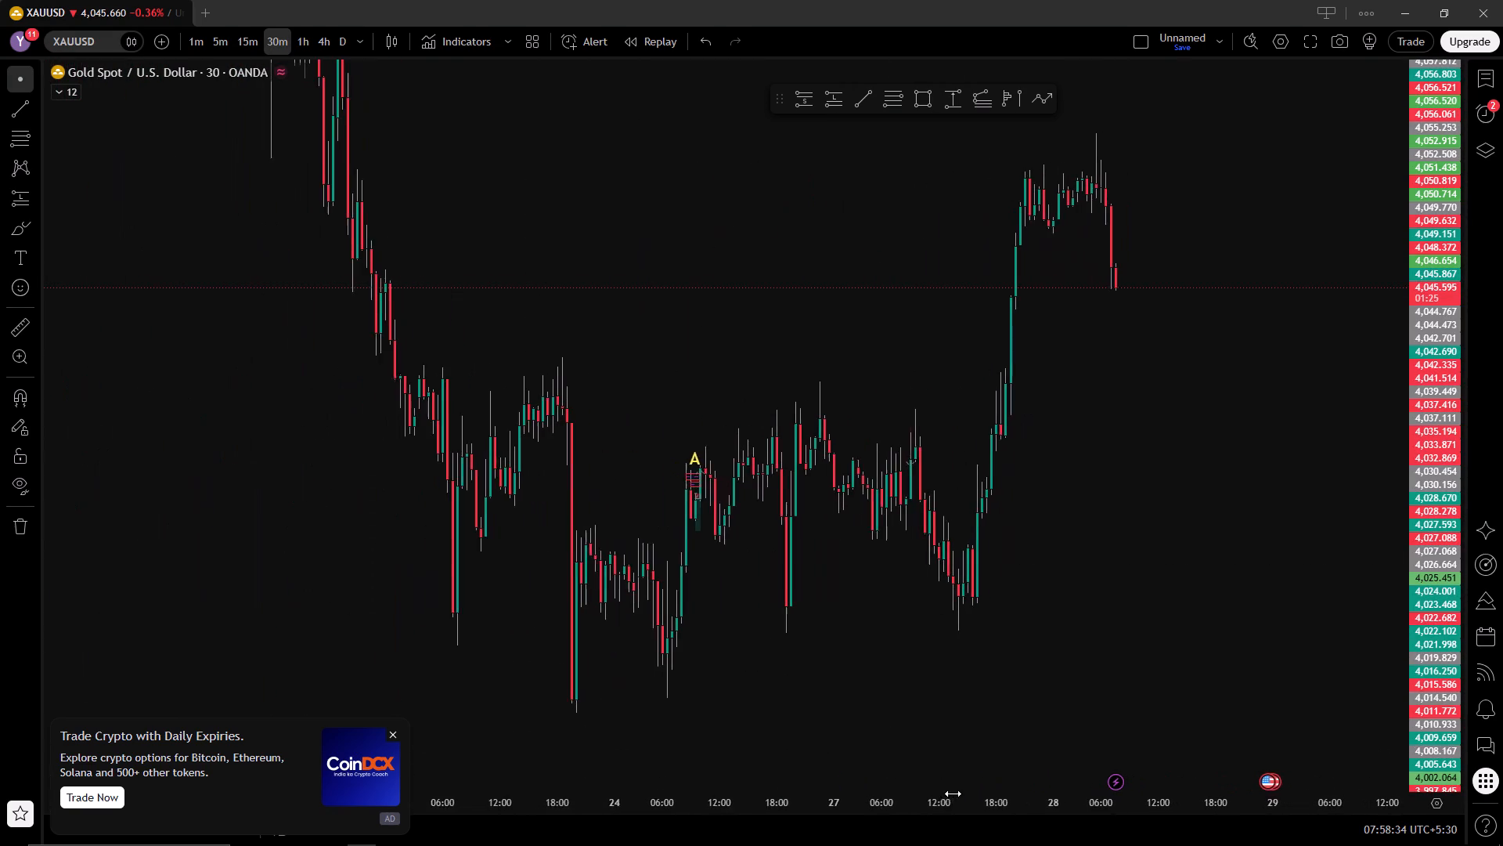
drag(953, 794, 942, 788)
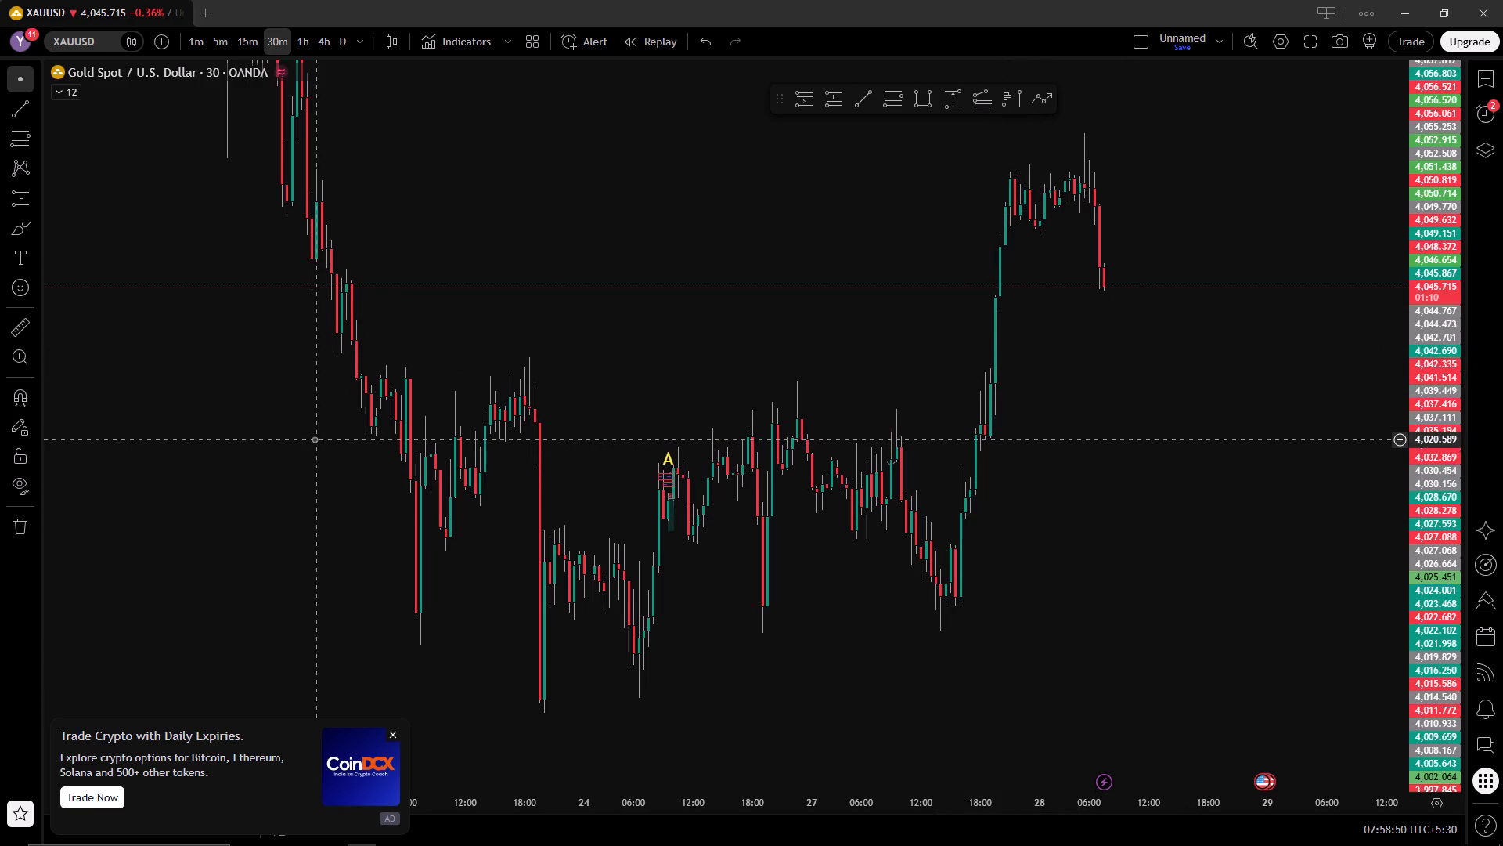
Switch to the 15-minute timeframe and examine the 27 October lows, the rally and the pullback on 28 October.
click(253, 45)
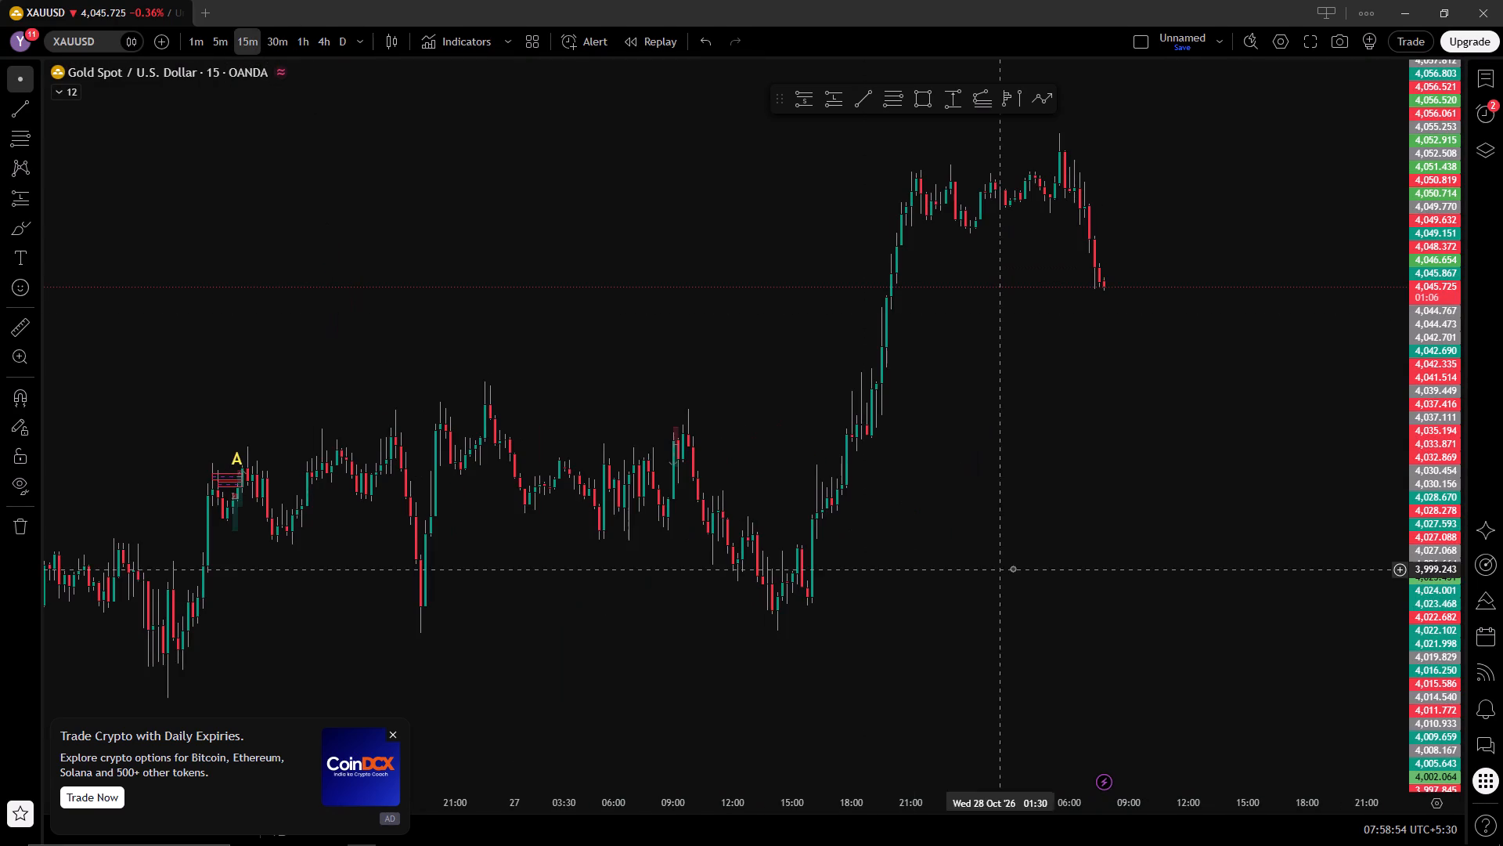
drag(1013, 569, 791, 577)
click(791, 577)
drag(1444, 664, 1404, 428)
drag(1114, 414, 1200, 407)
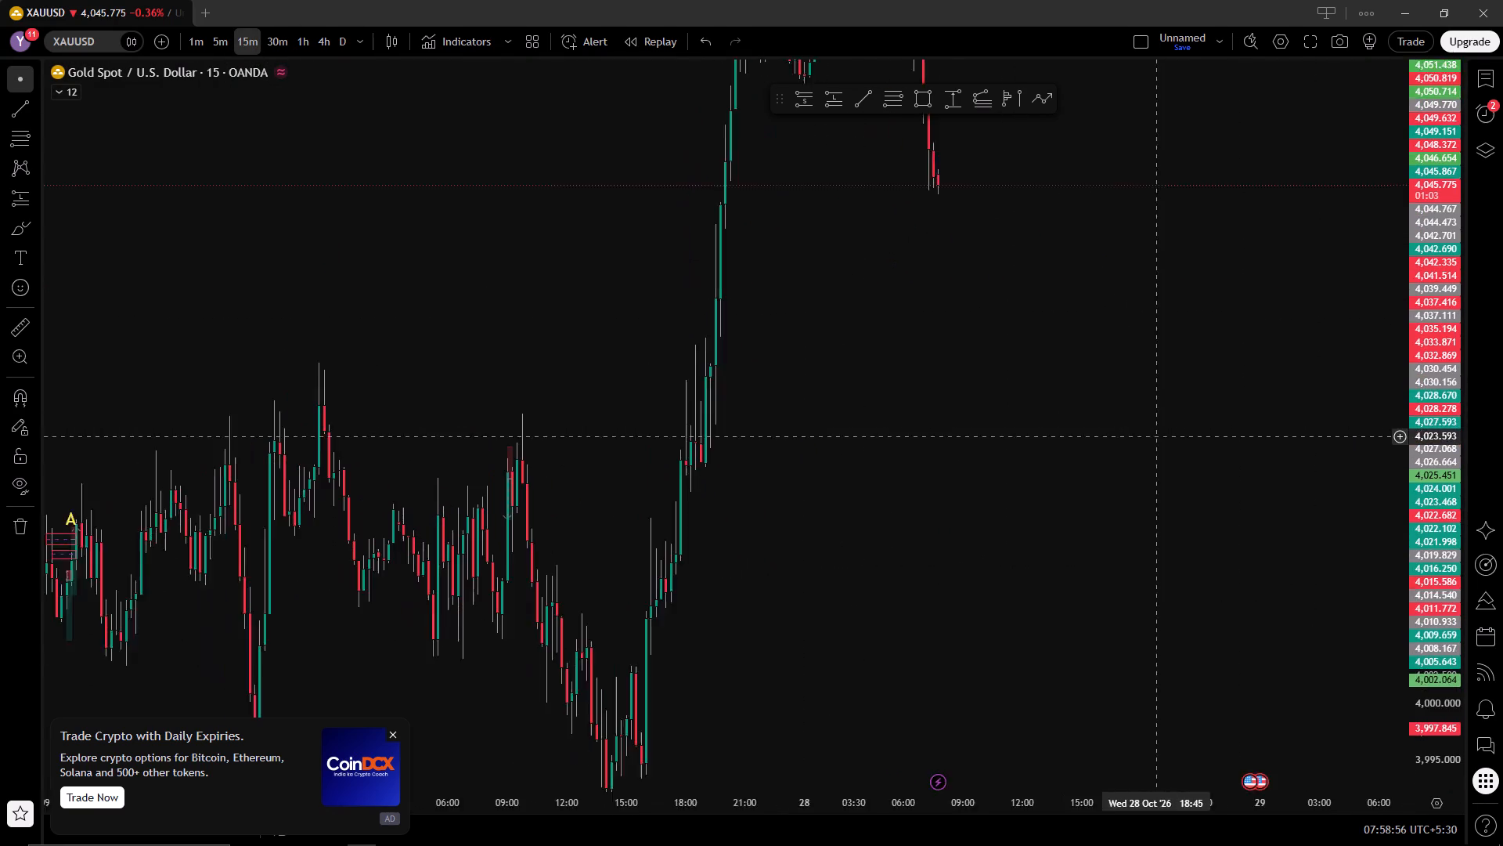
drag(1200, 407, 1223, 374)
drag(1434, 399, 1400, 570)
drag(1396, 572, 1387, 576)
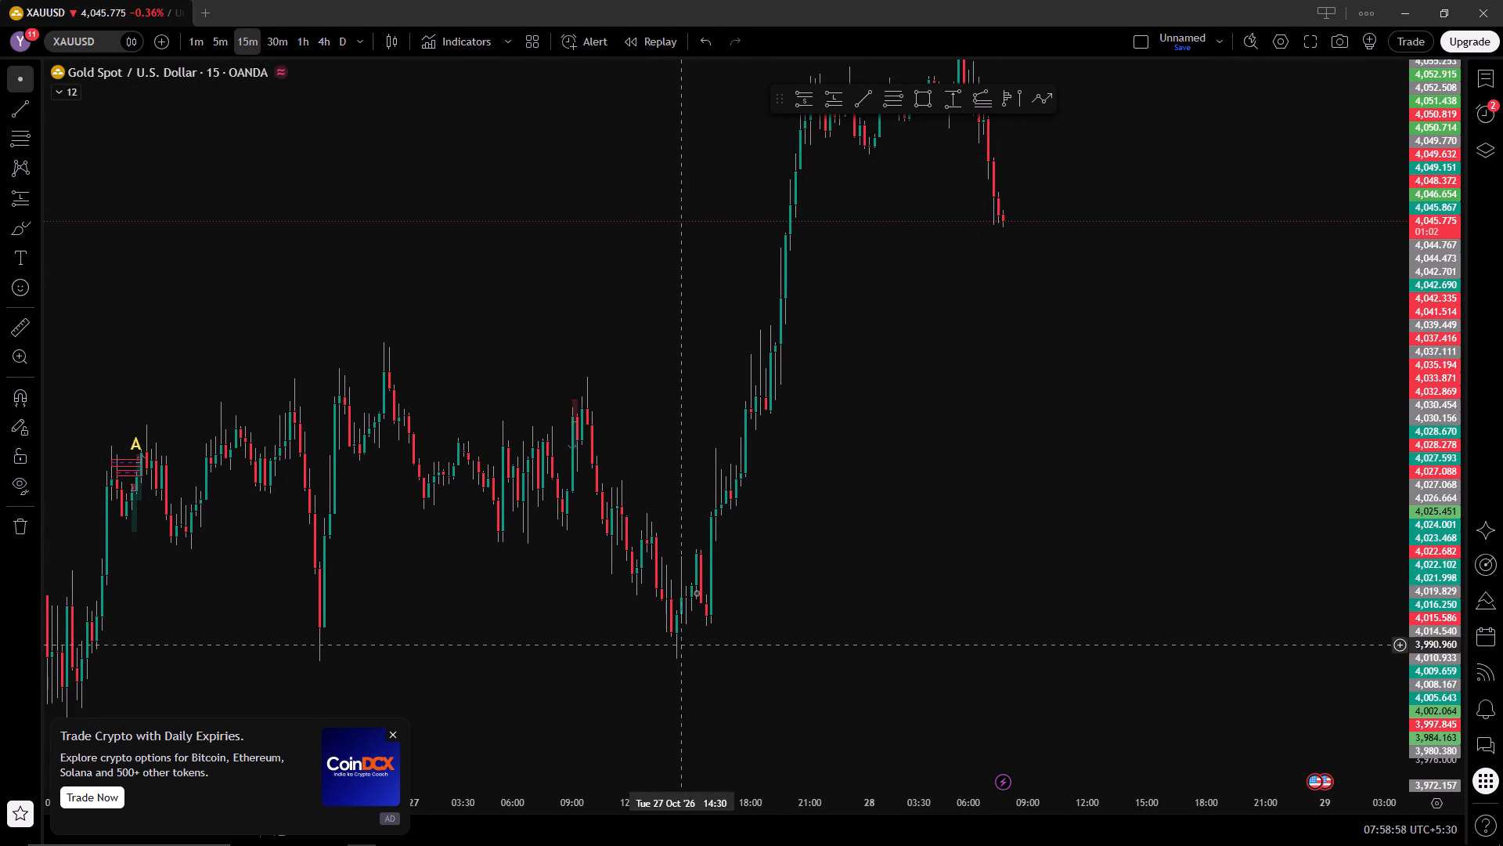
drag(836, 473, 705, 711)
click(704, 714)
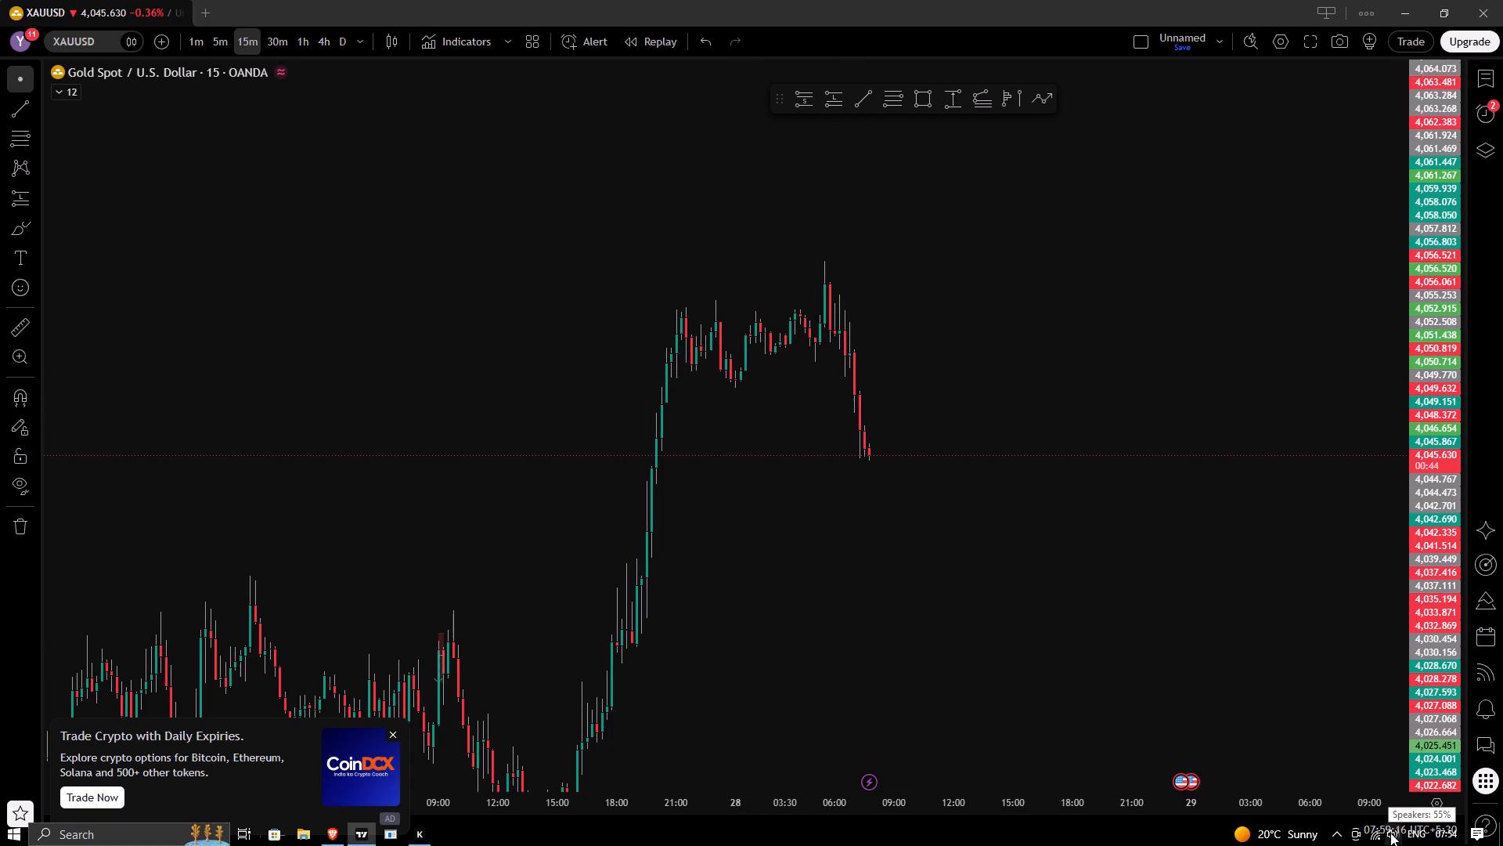
Lower the computer's speaker volume to 41 and return to the chart.
click(1390, 833)
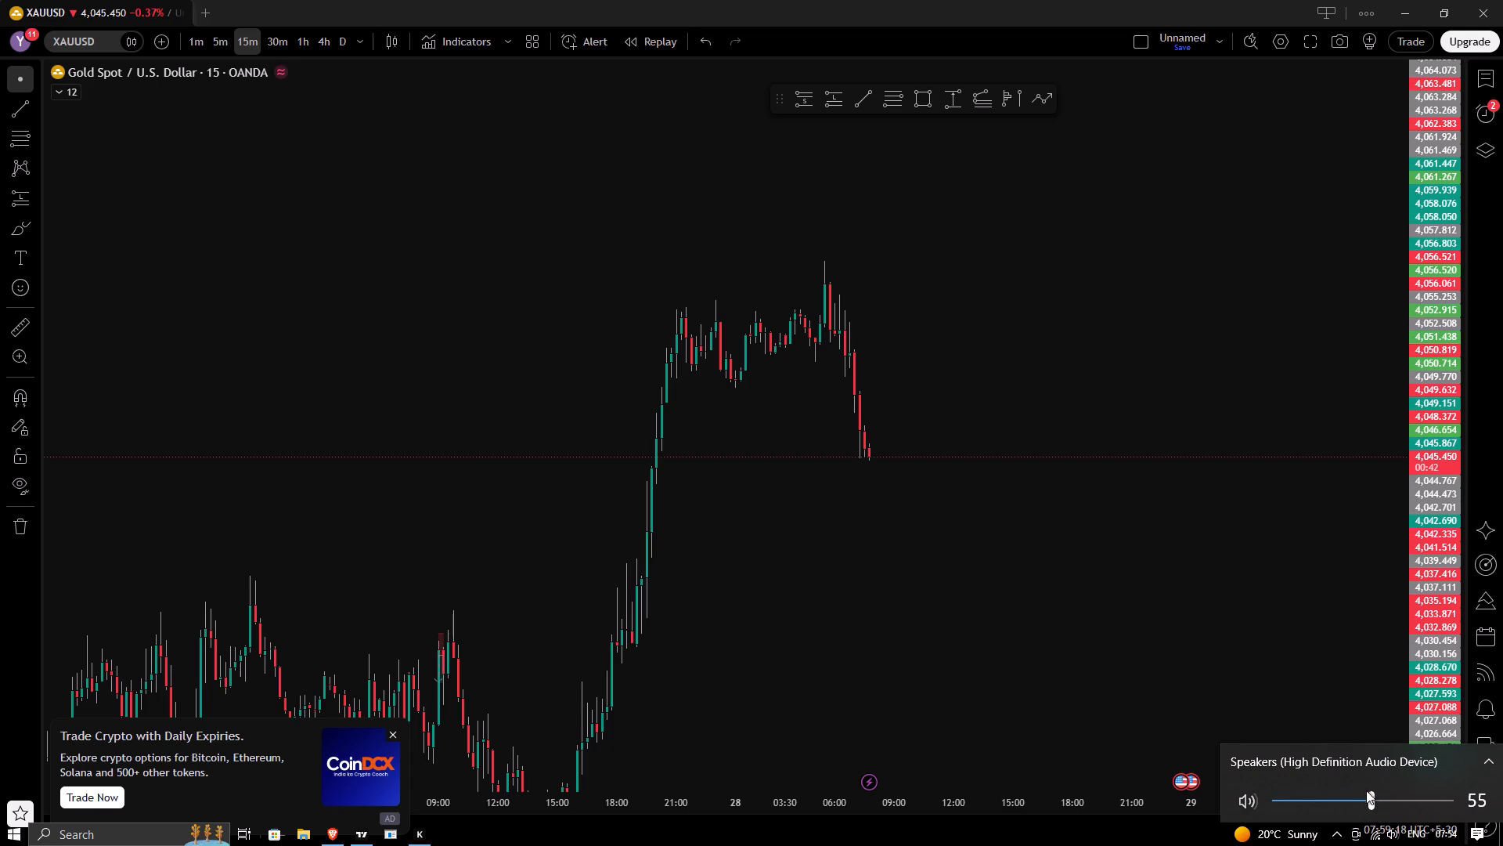
scroll(1351, 797, down, 7)
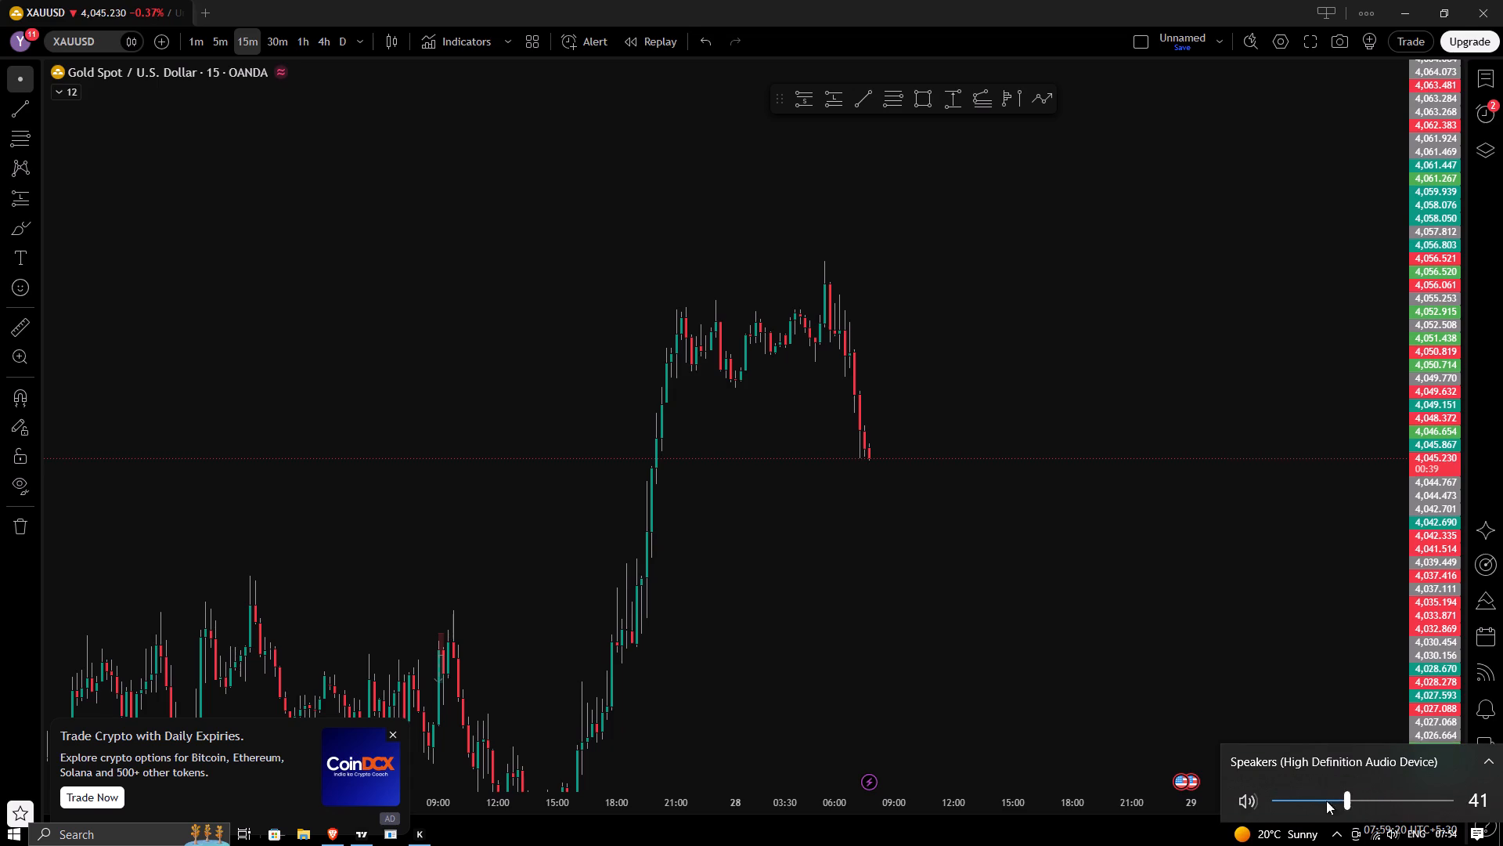
click(1135, 681)
Switch to the 5-minute timeframe and examine the overnight consolidation and the sell-off into the latest candles.
drag(1050, 624, 1185, 620)
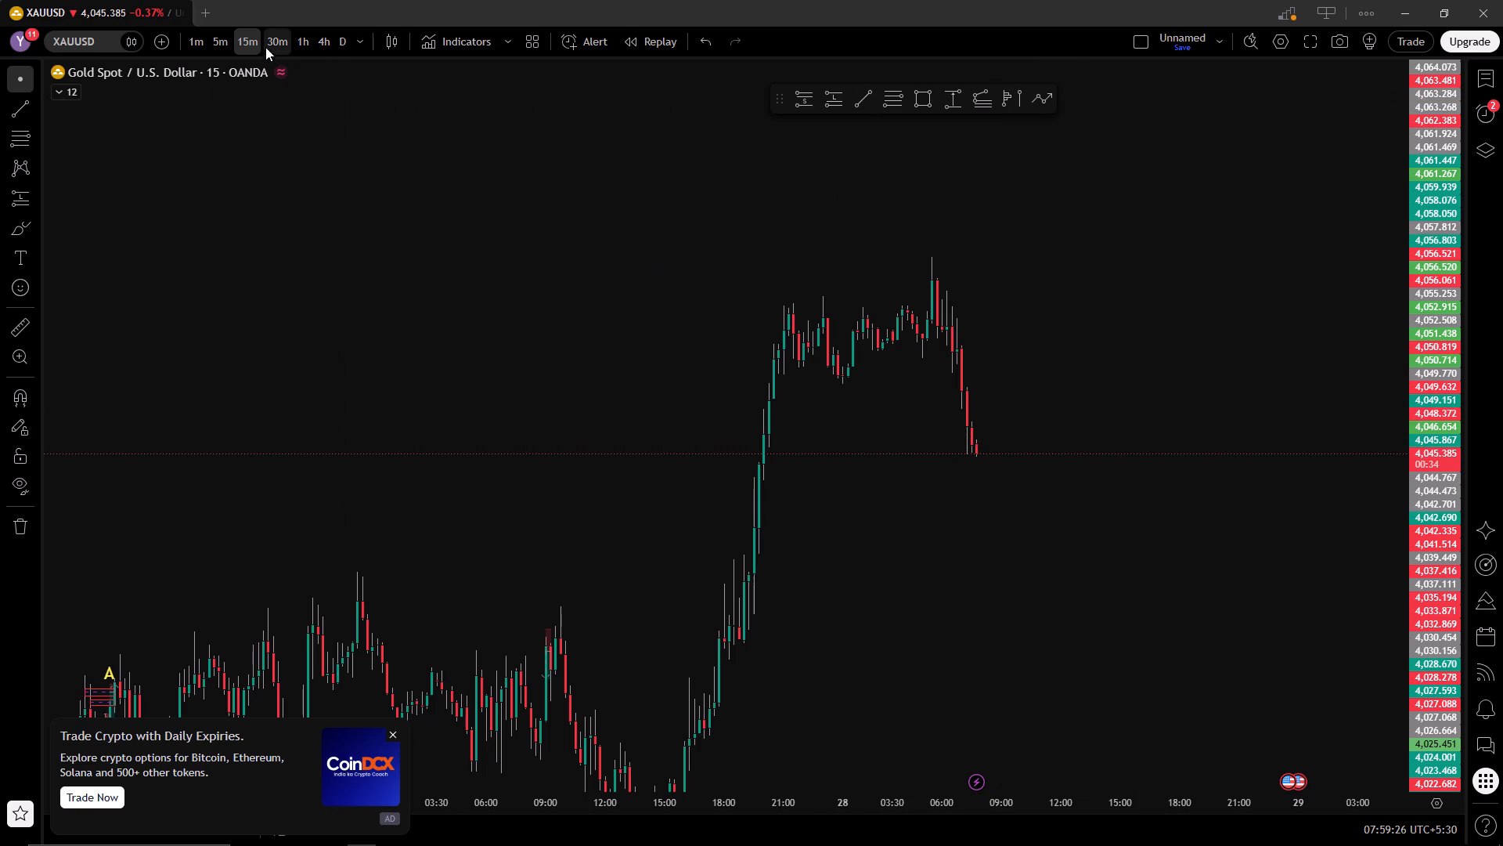
click(223, 43)
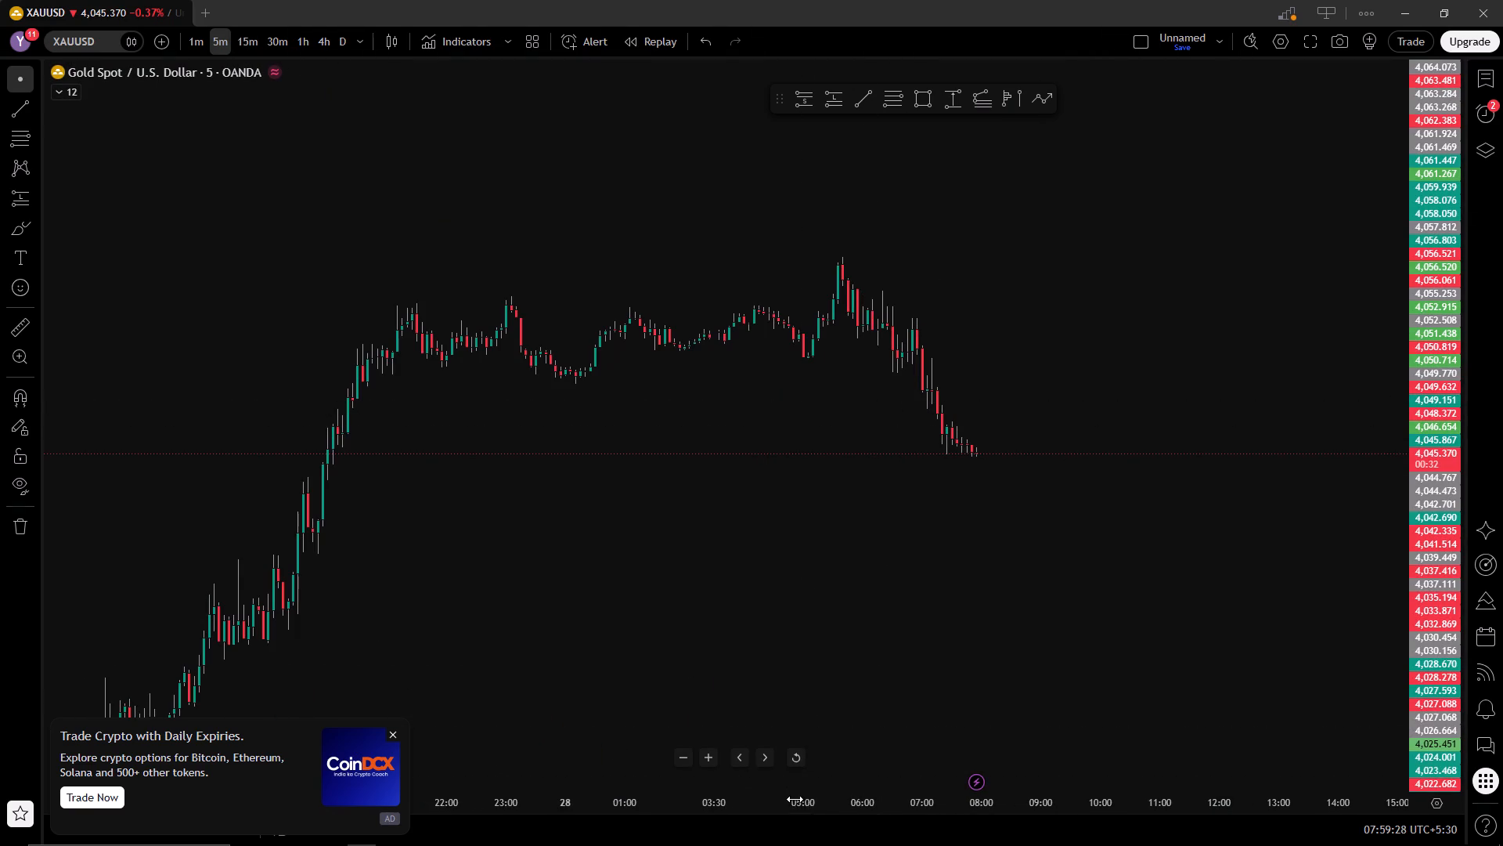
drag(797, 801, 925, 772)
click(925, 772)
drag(961, 669, 795, 681)
click(795, 681)
drag(1425, 654, 1434, 355)
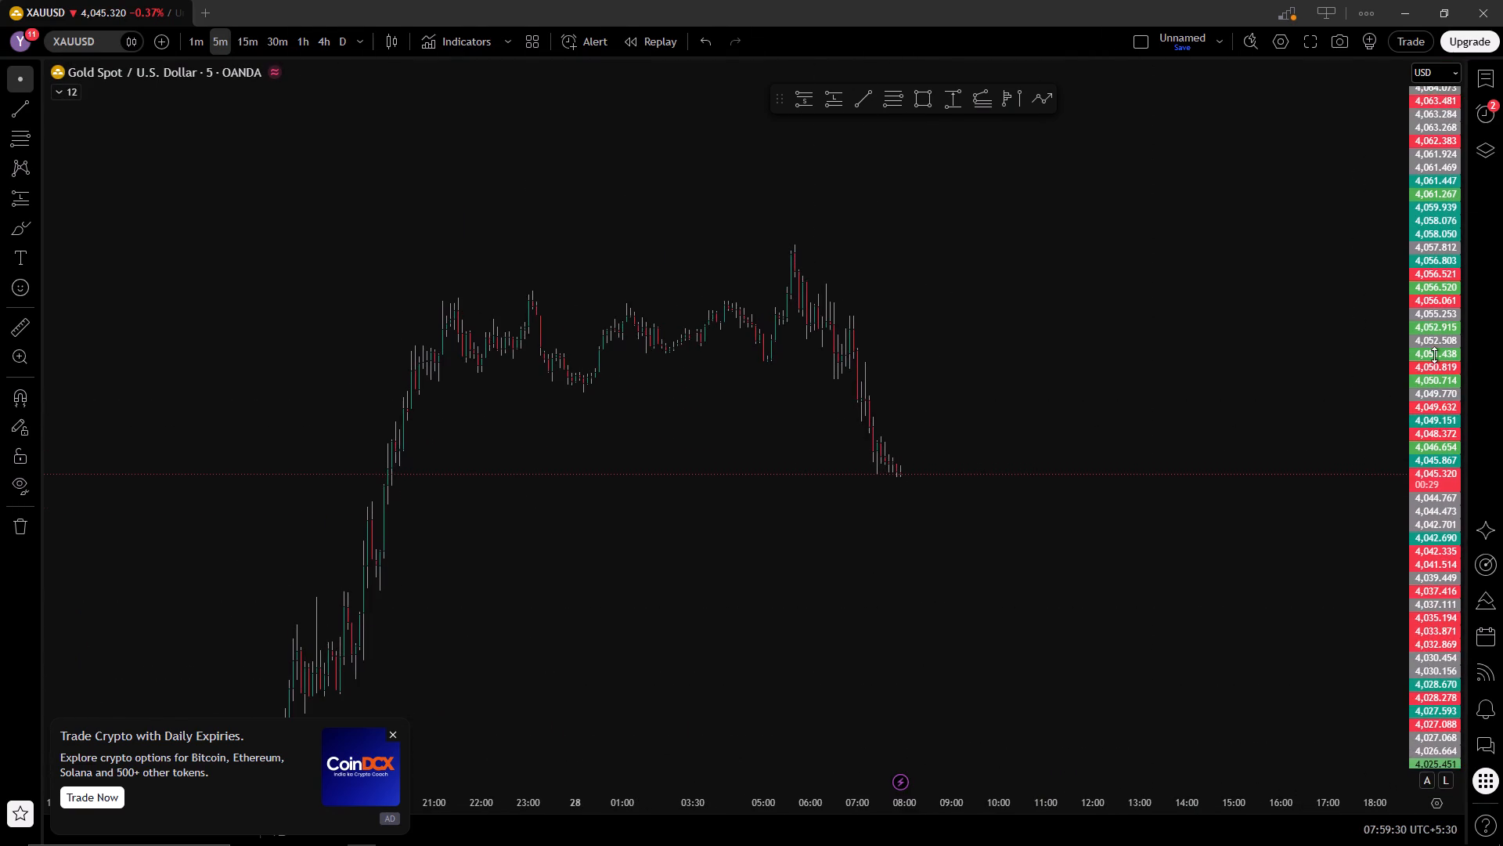
drag(1434, 355, 1429, 316)
click(1429, 315)
drag(1231, 328, 1278, 408)
click(1278, 410)
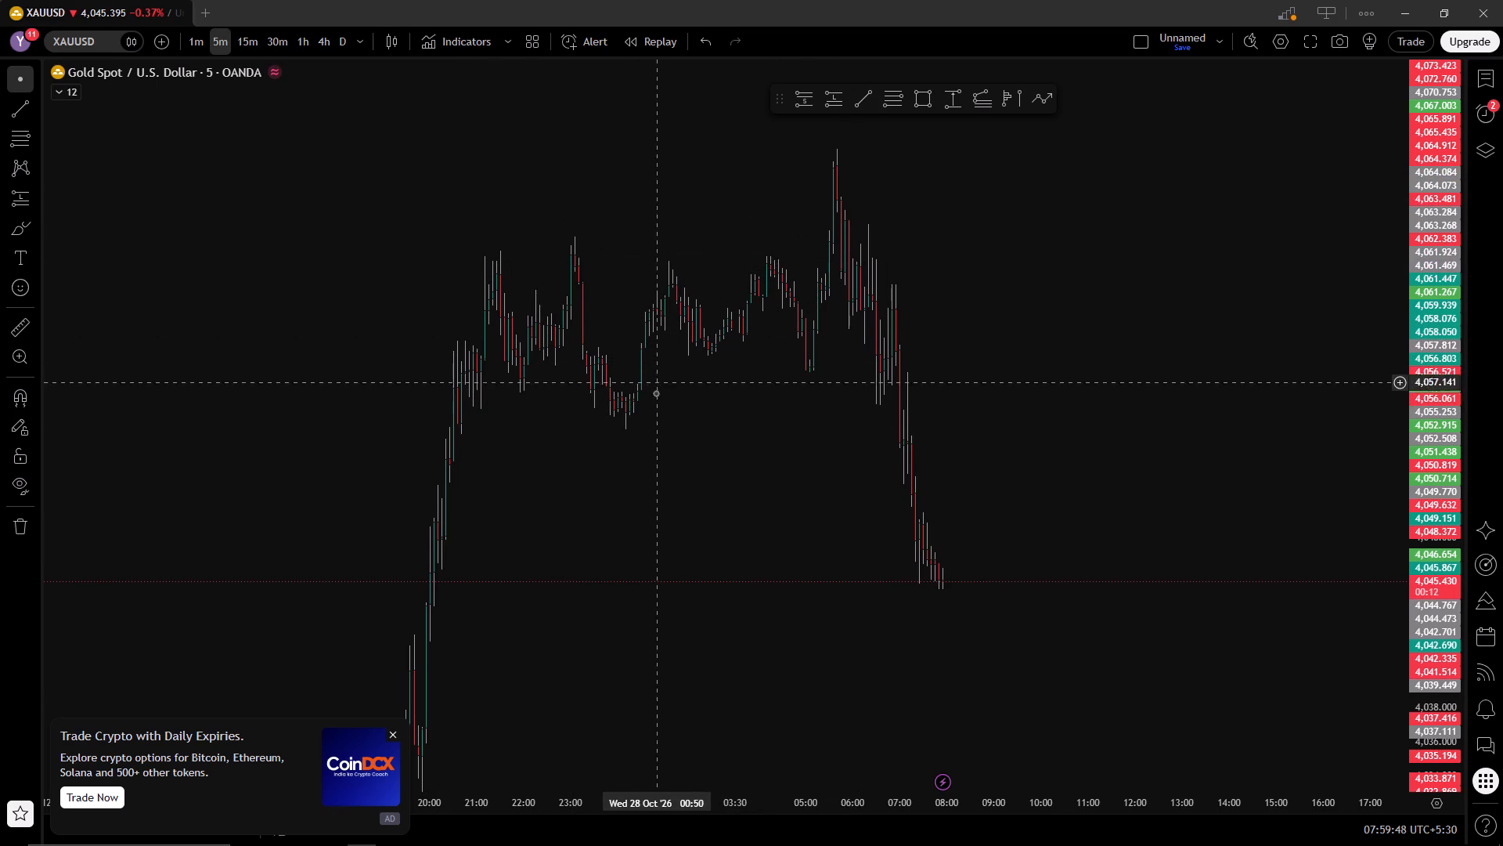
drag(737, 501, 910, 504)
click(910, 504)
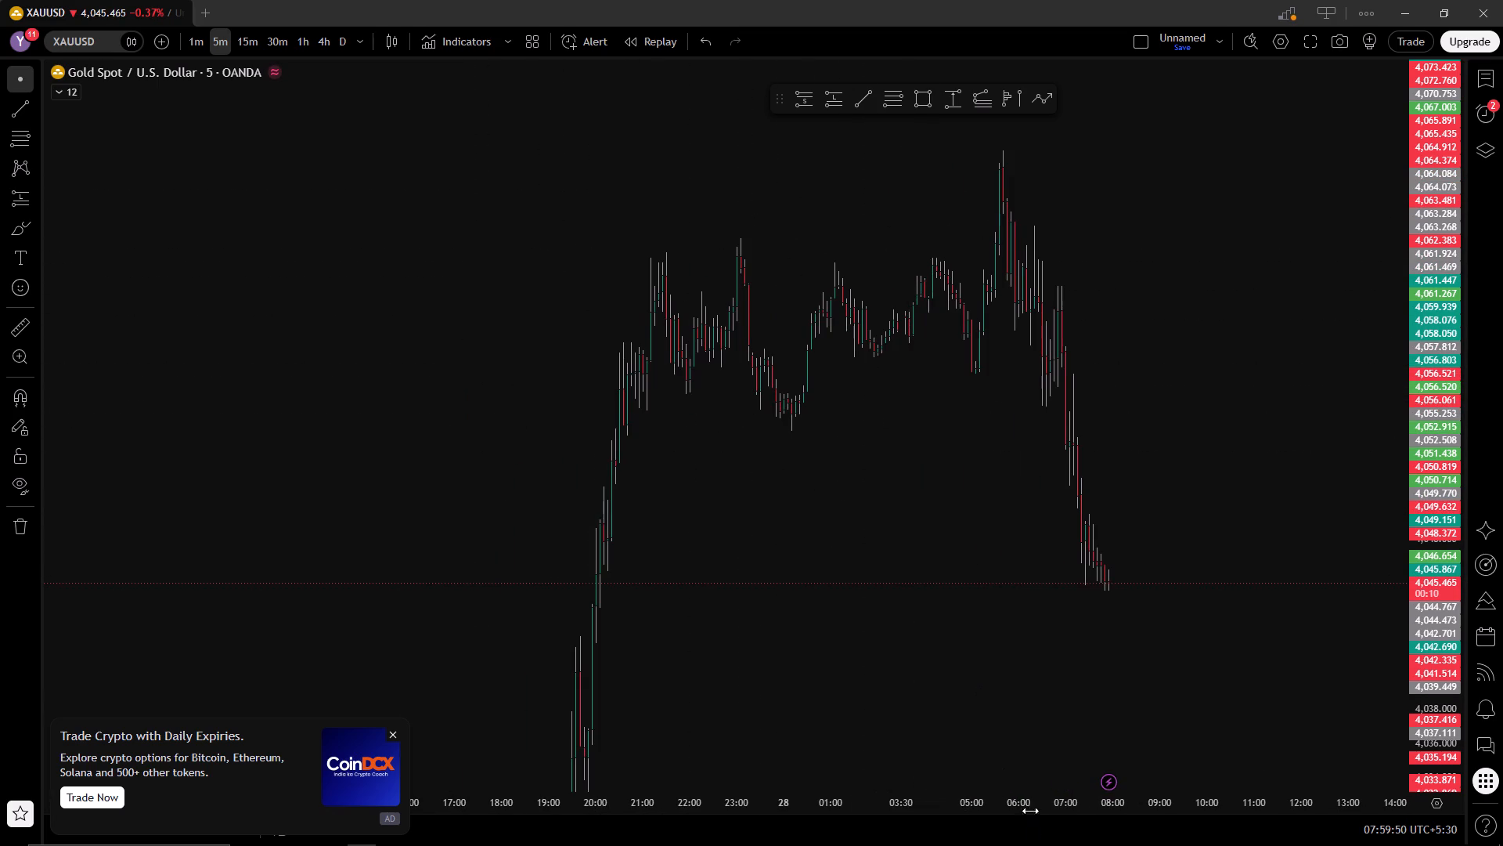
drag(1025, 797, 753, 724)
click(752, 724)
drag(1440, 654, 1471, 569)
click(1471, 568)
drag(1234, 470, 1355, 468)
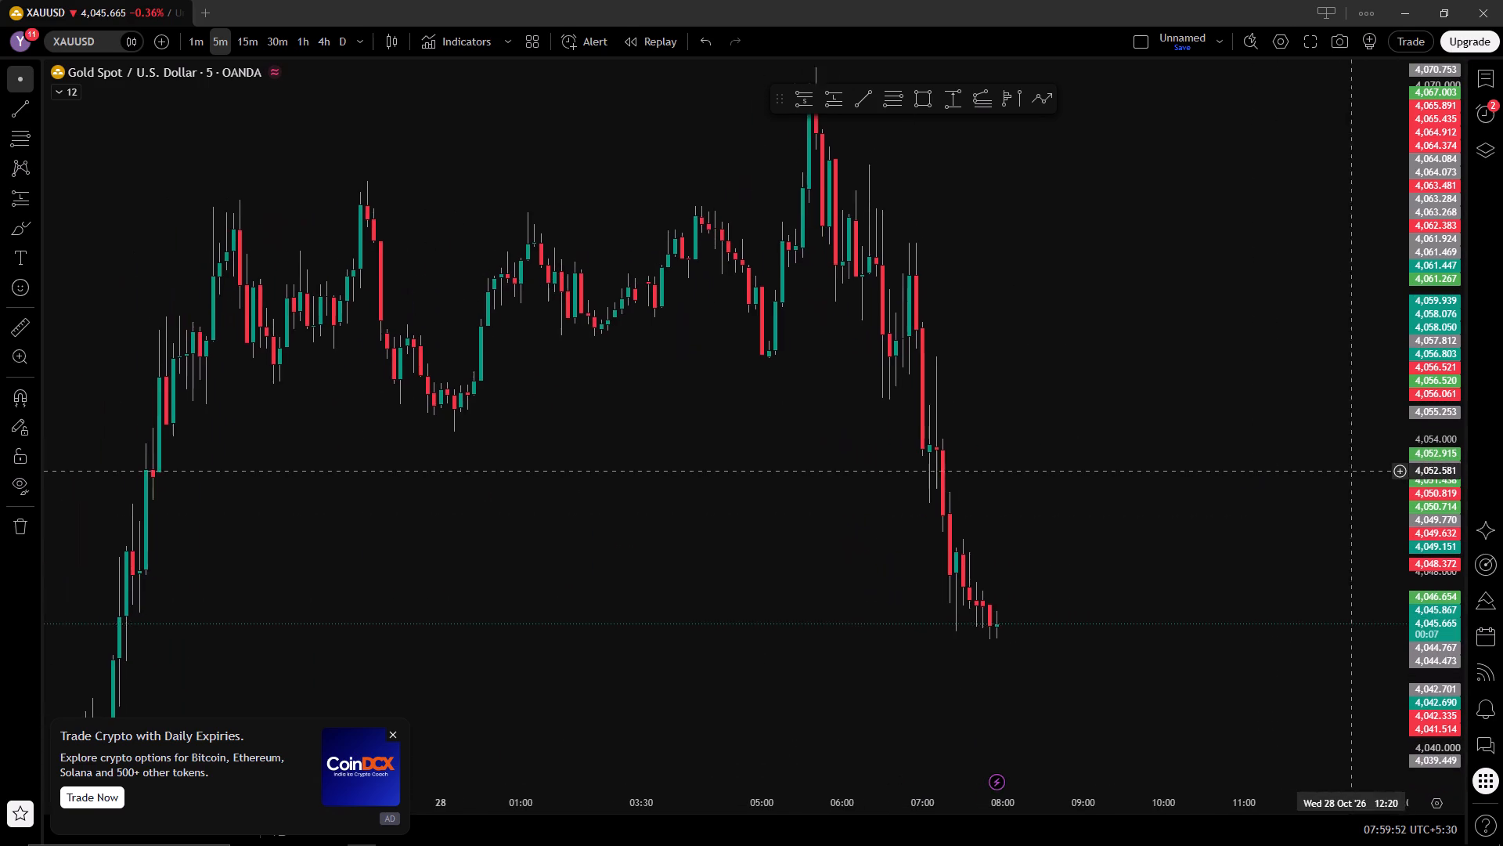
drag(1355, 468, 1355, 467)
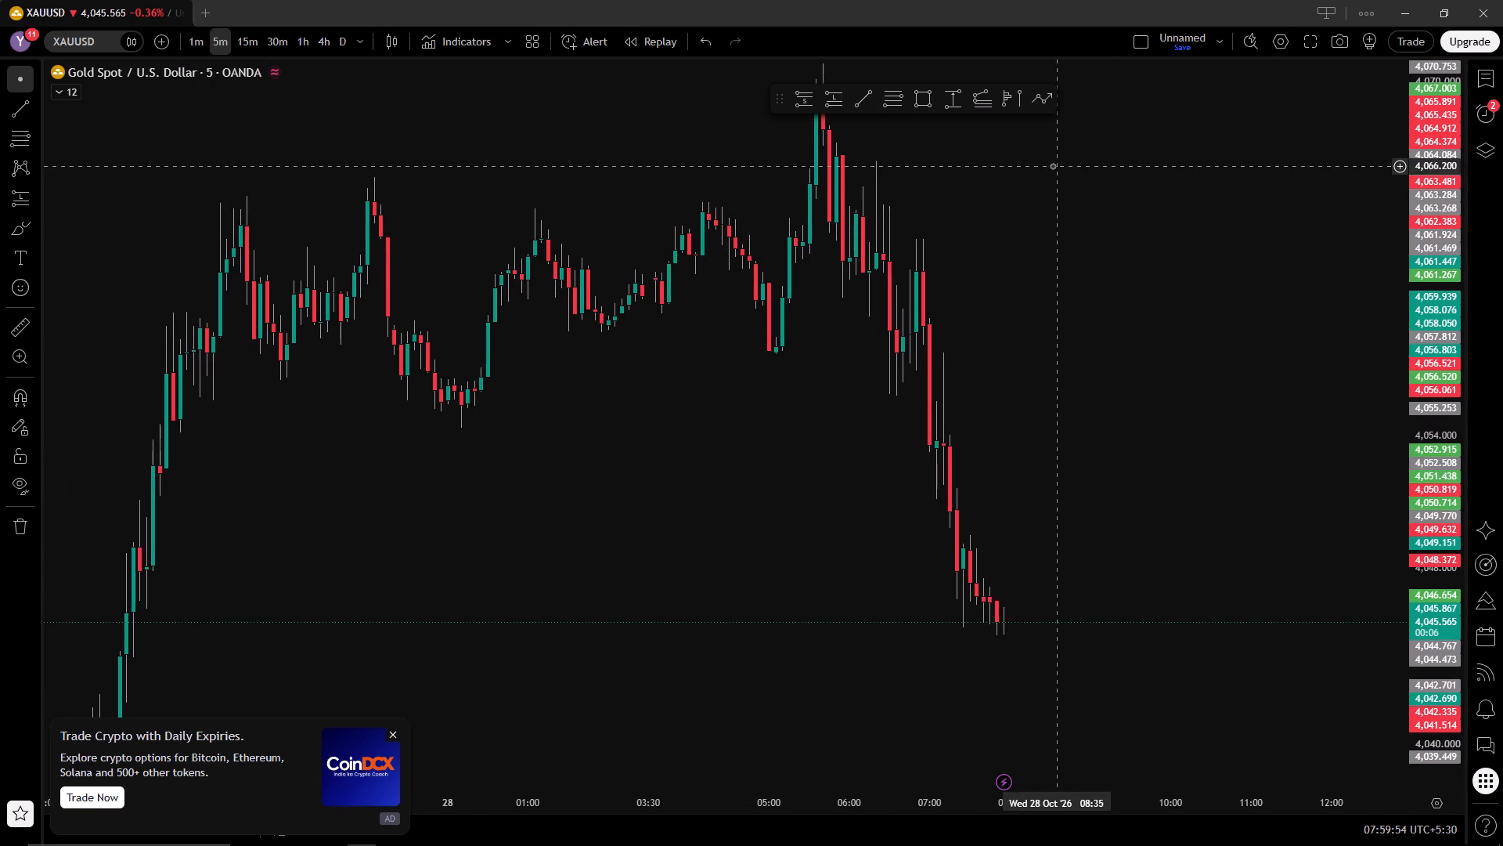
Draw a rectangle zone over the 28 October 00:00 lows, from about 4,055.4 down to the wick low, extending just past 11:00.
click(926, 100)
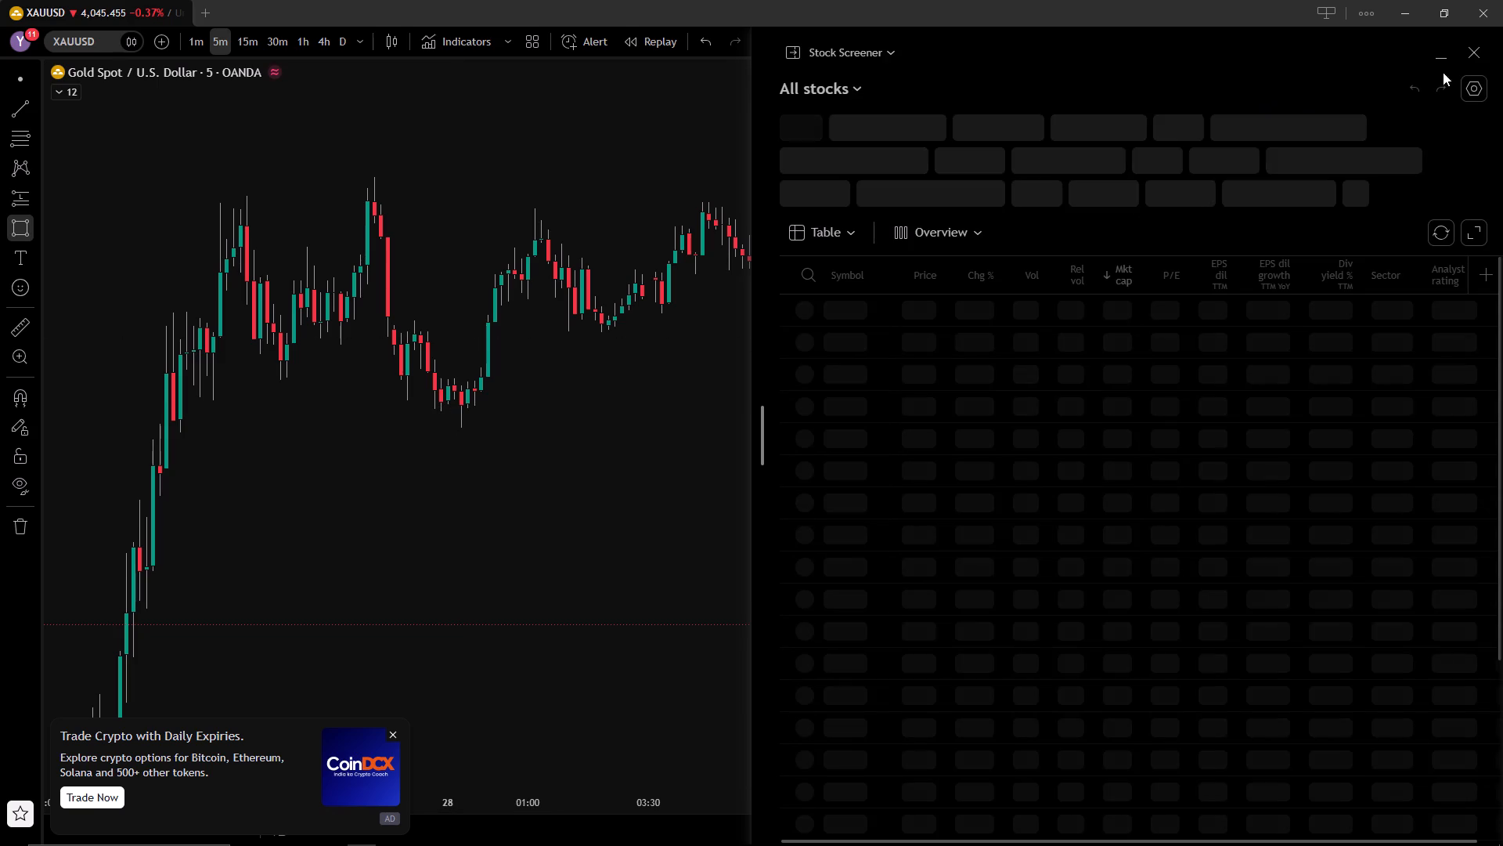
click(1476, 50)
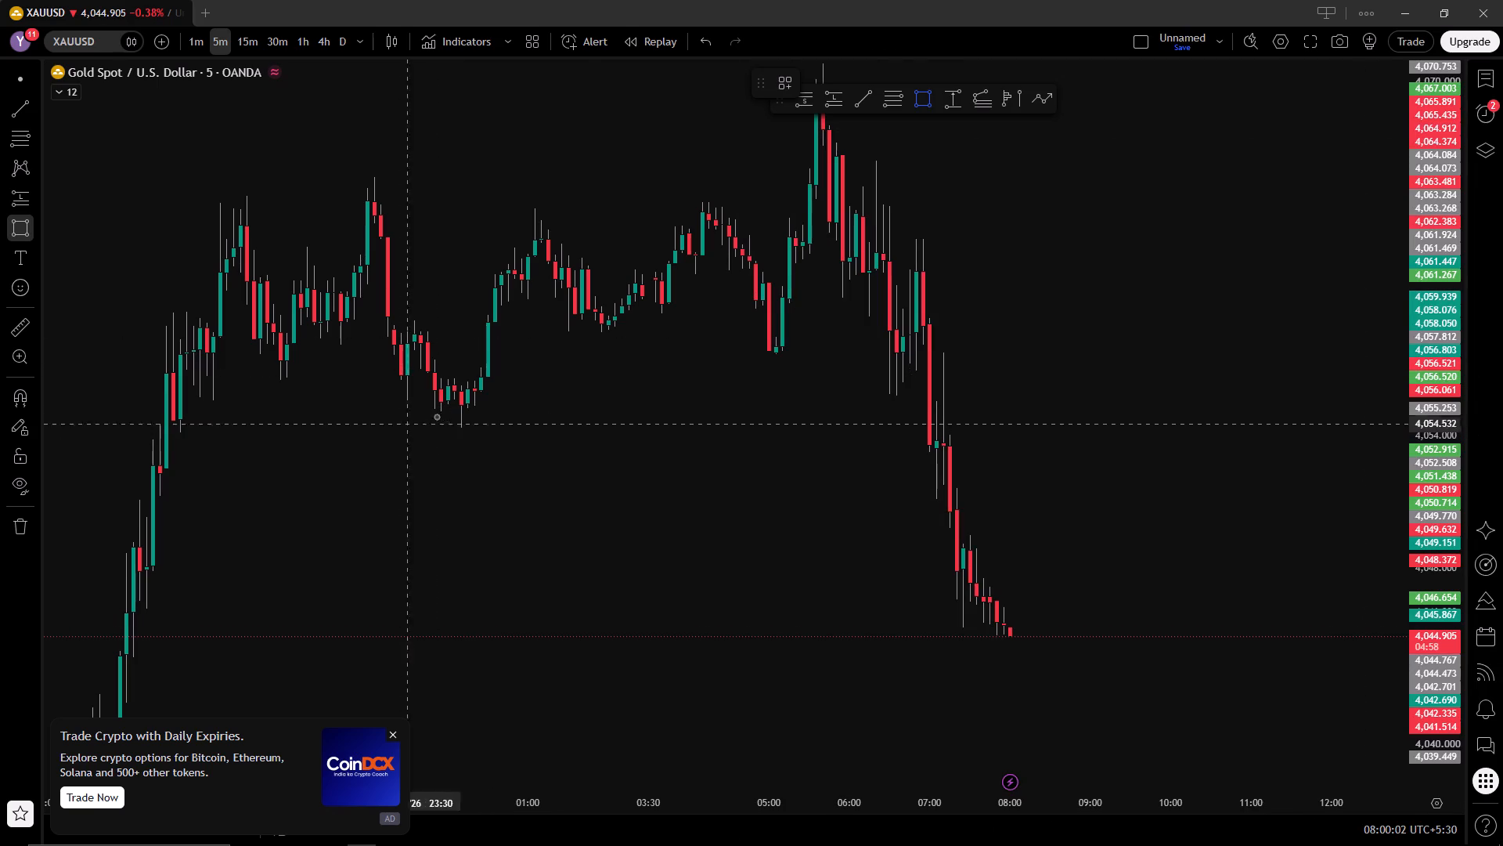
double_click(449, 404)
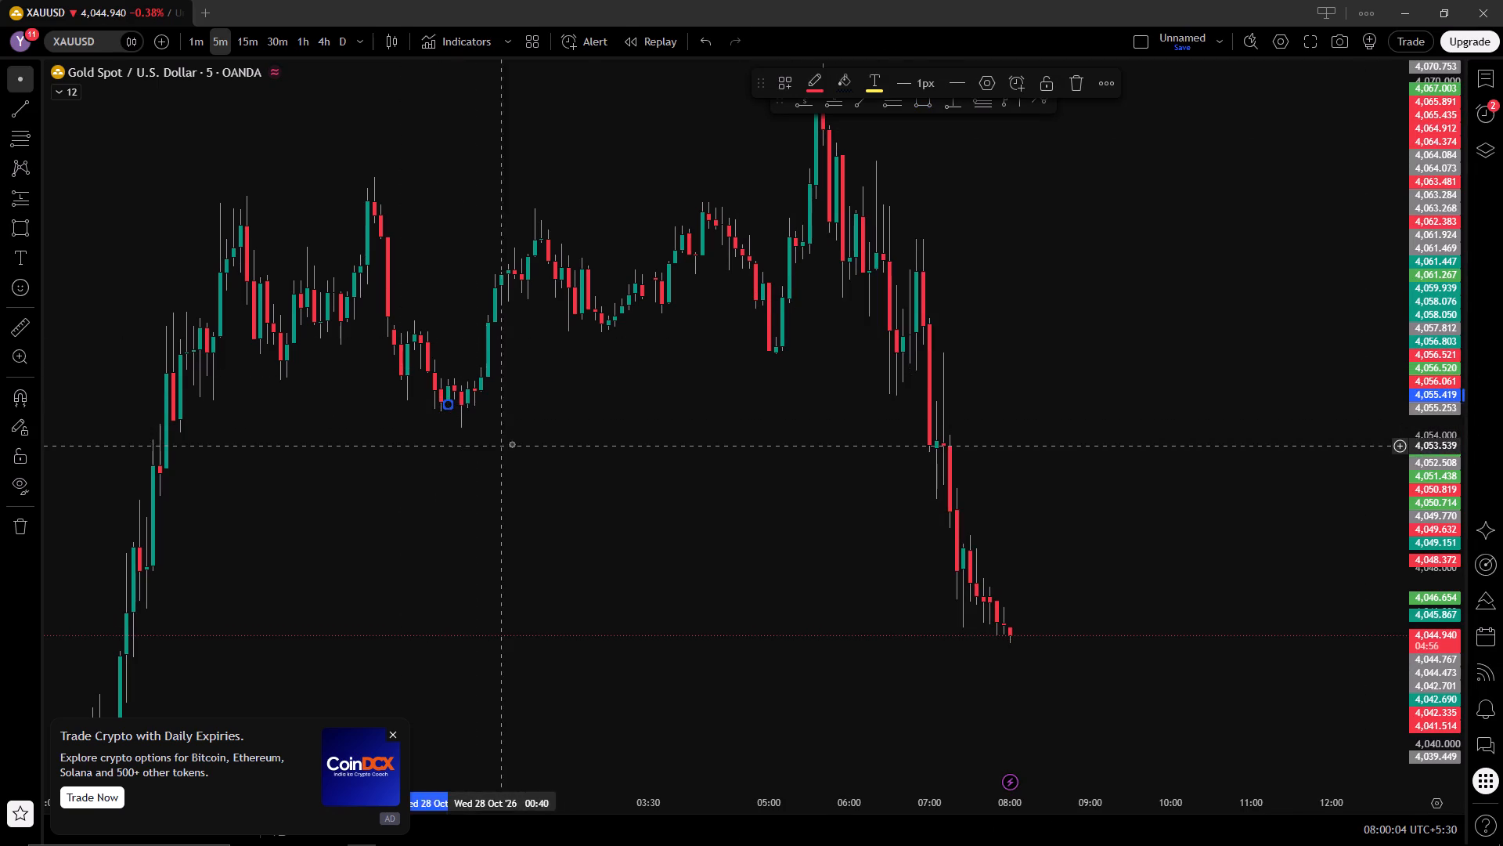
drag(448, 407, 1156, 430)
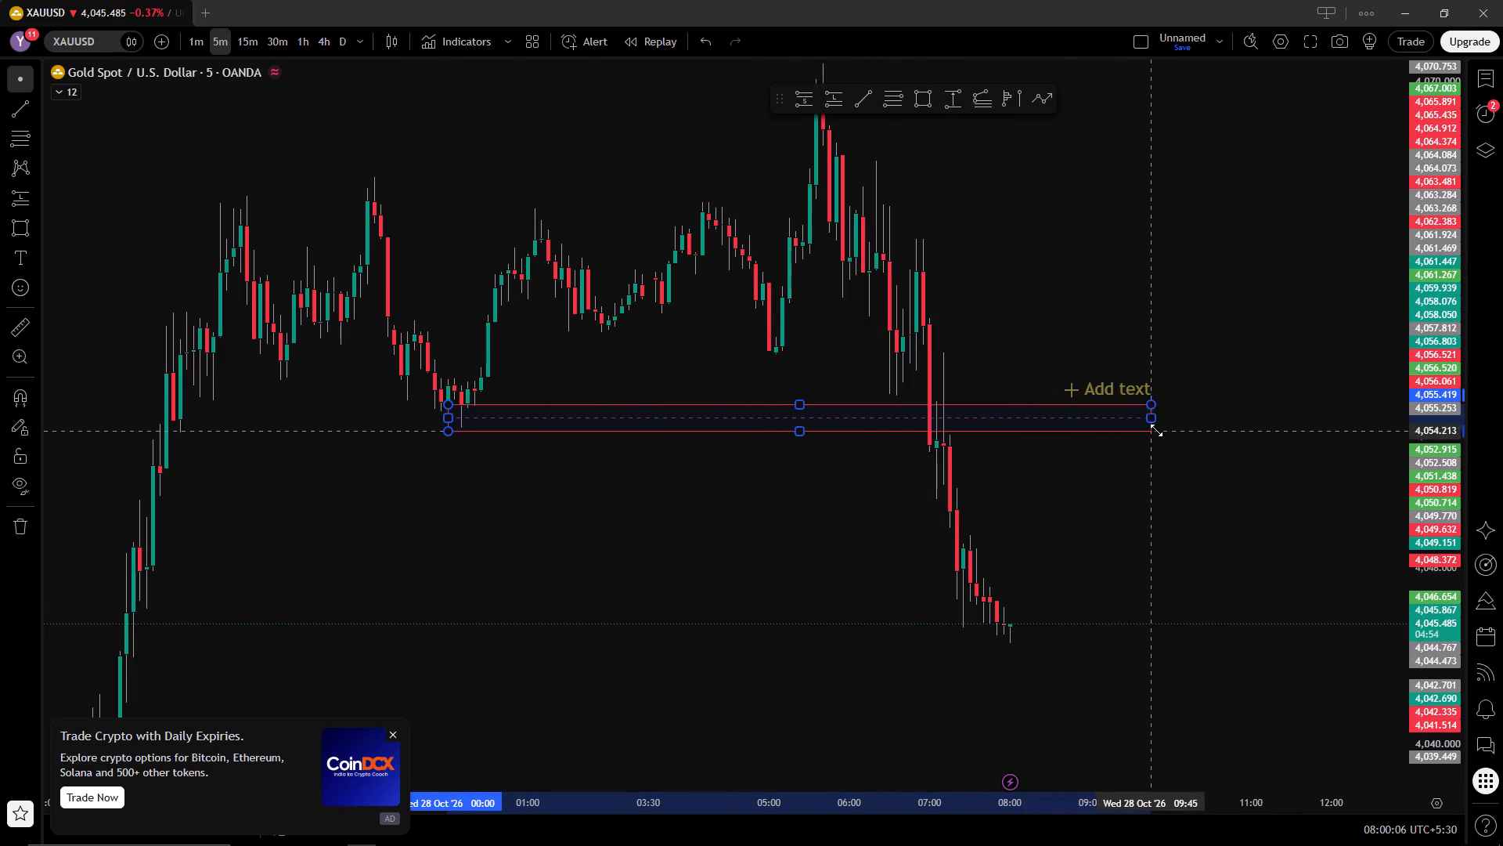
drag(1156, 430, 1268, 428)
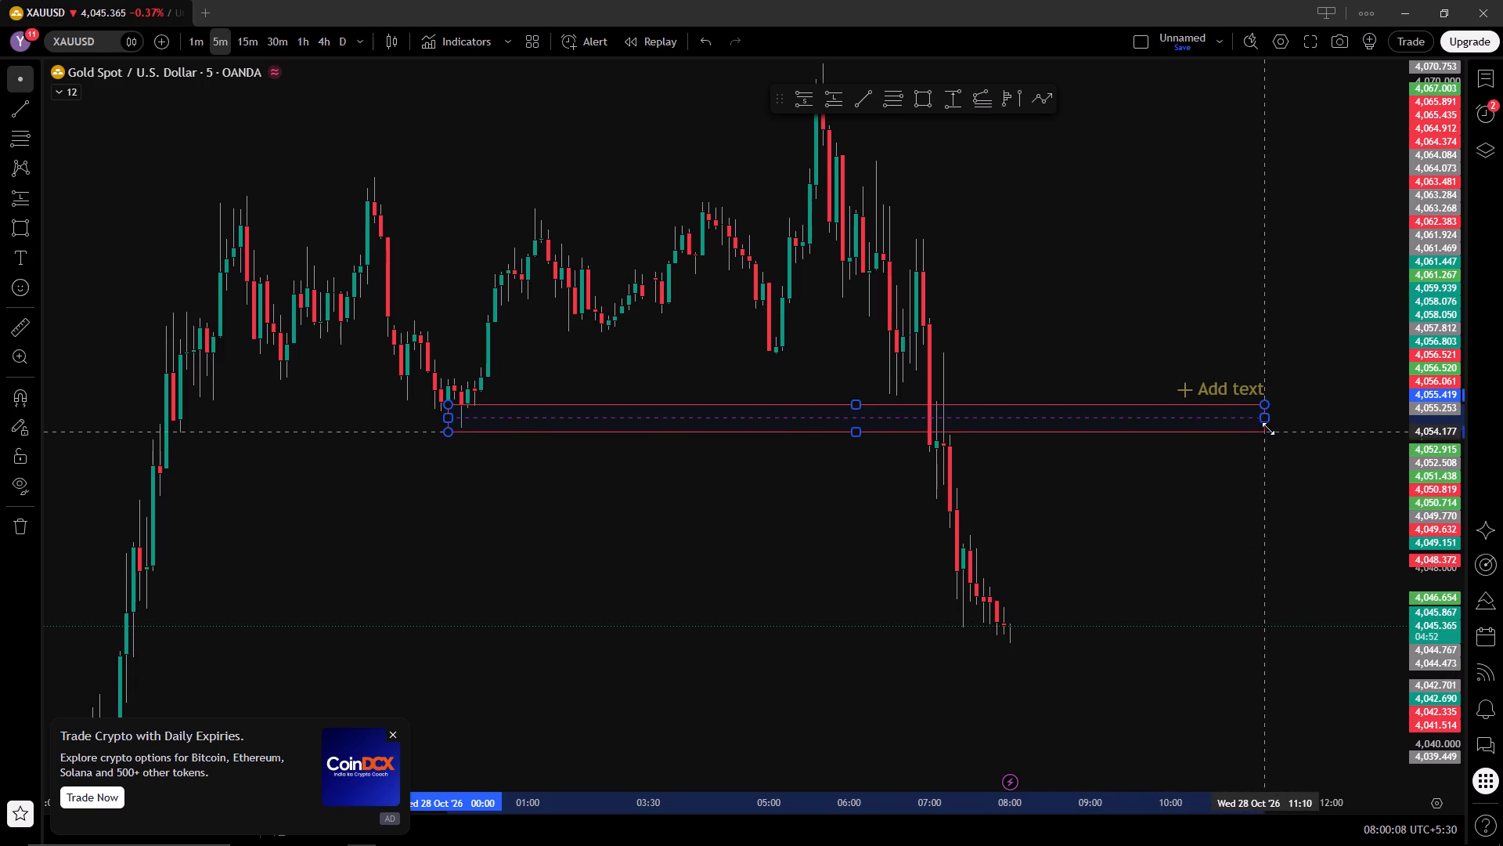
drag(1268, 428, 1270, 427)
click(1229, 519)
click(1213, 525)
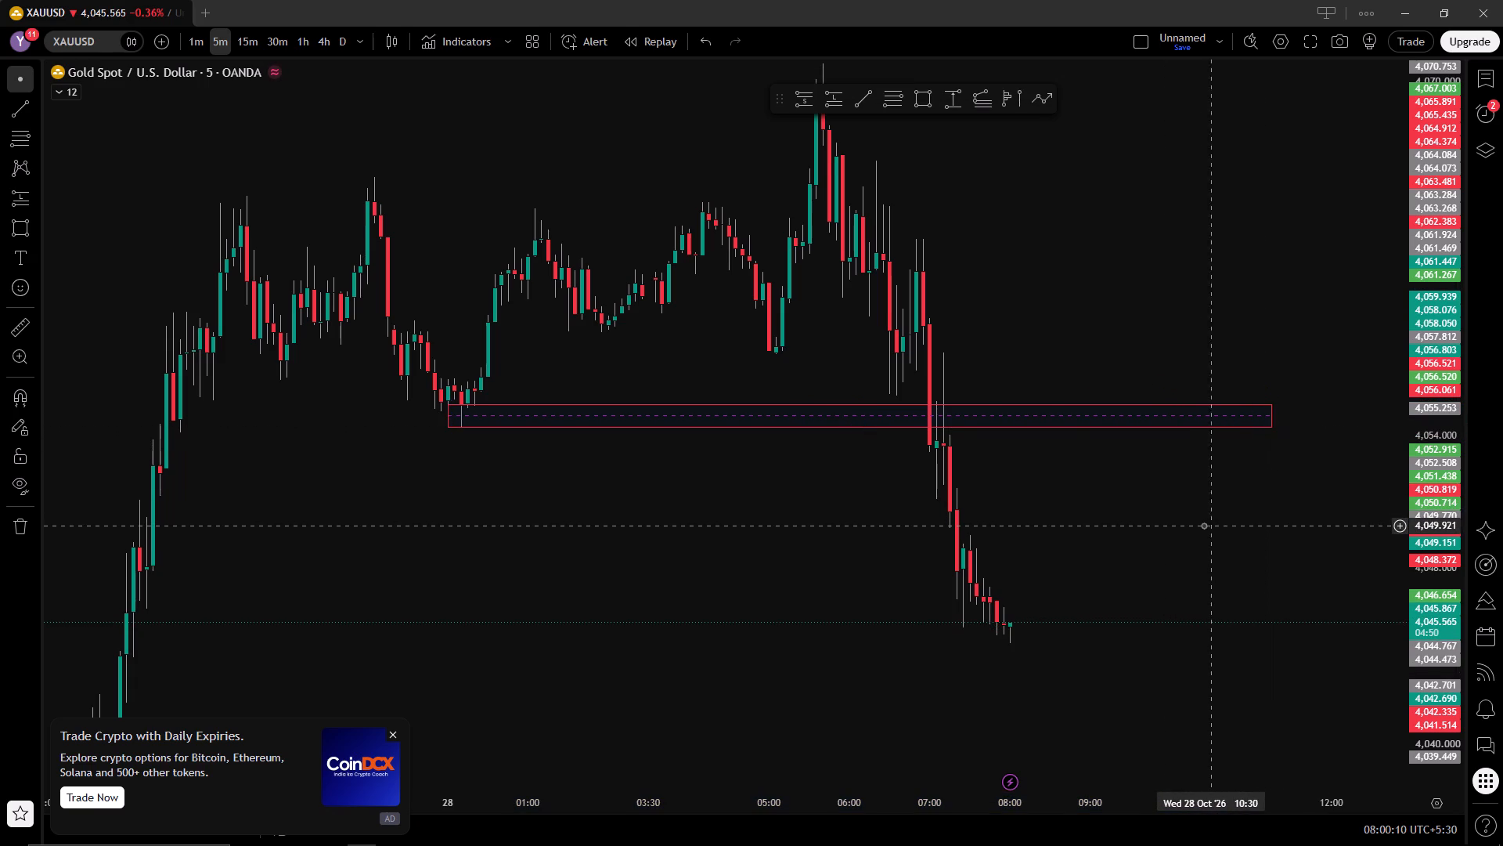
Compare the marked zone with the candles on the 15-minute timeframe, and return to the 5-minute timeframe.
click(250, 45)
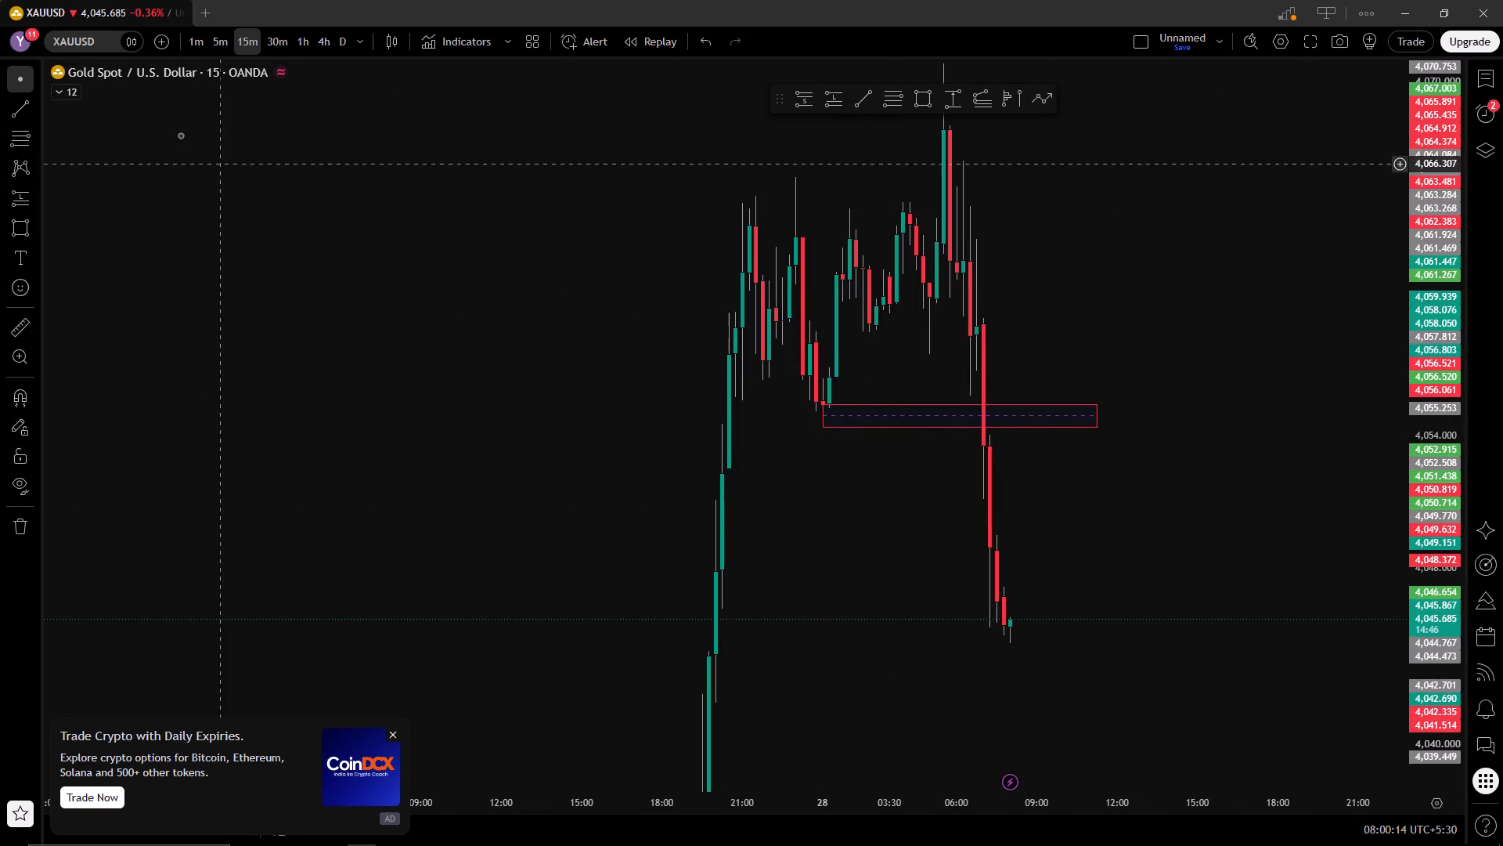
click(212, 47)
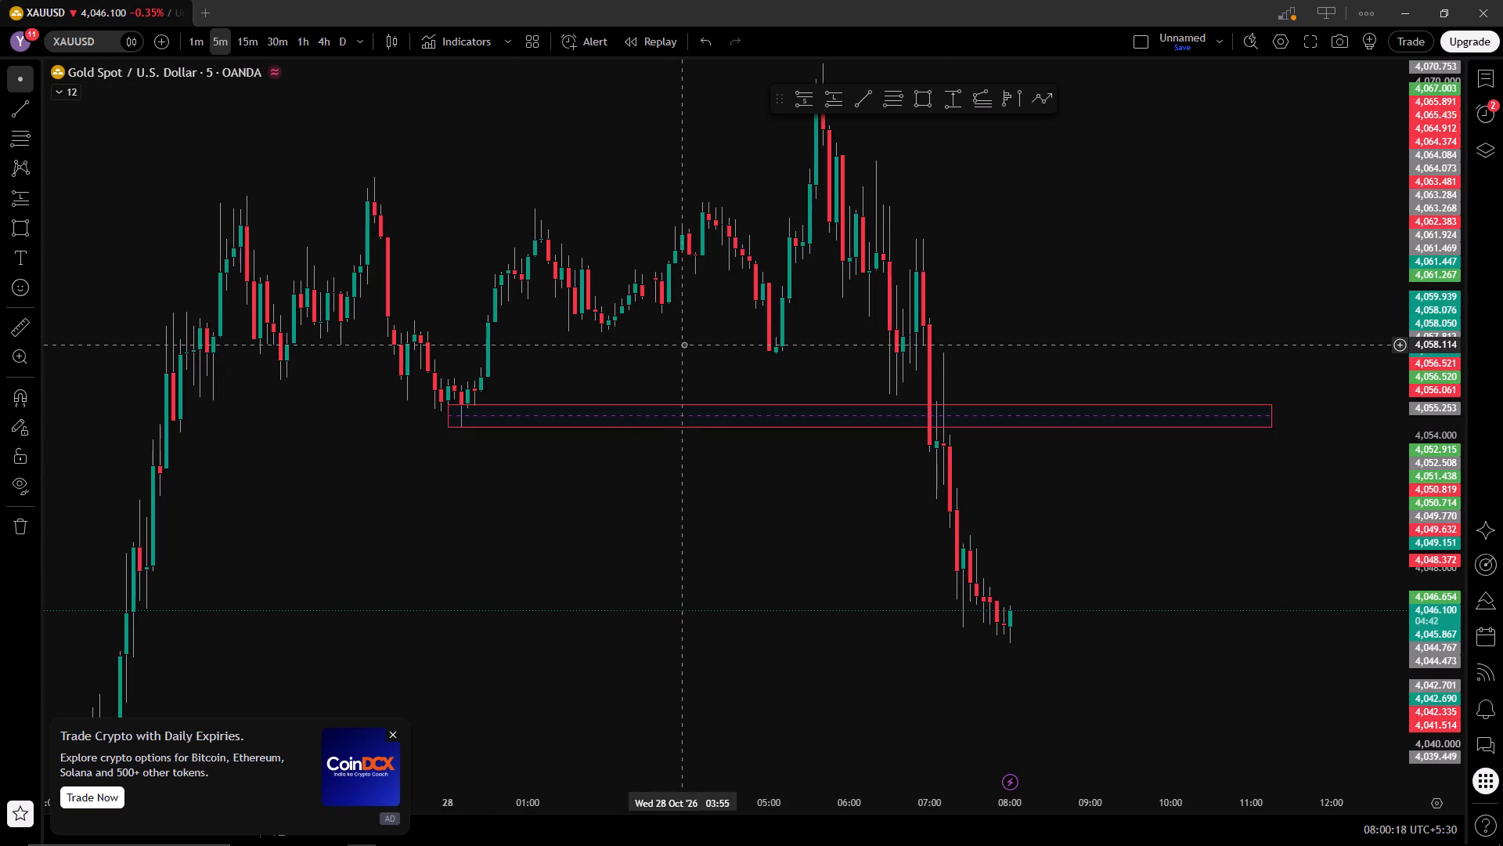
drag(1074, 550, 1077, 548)
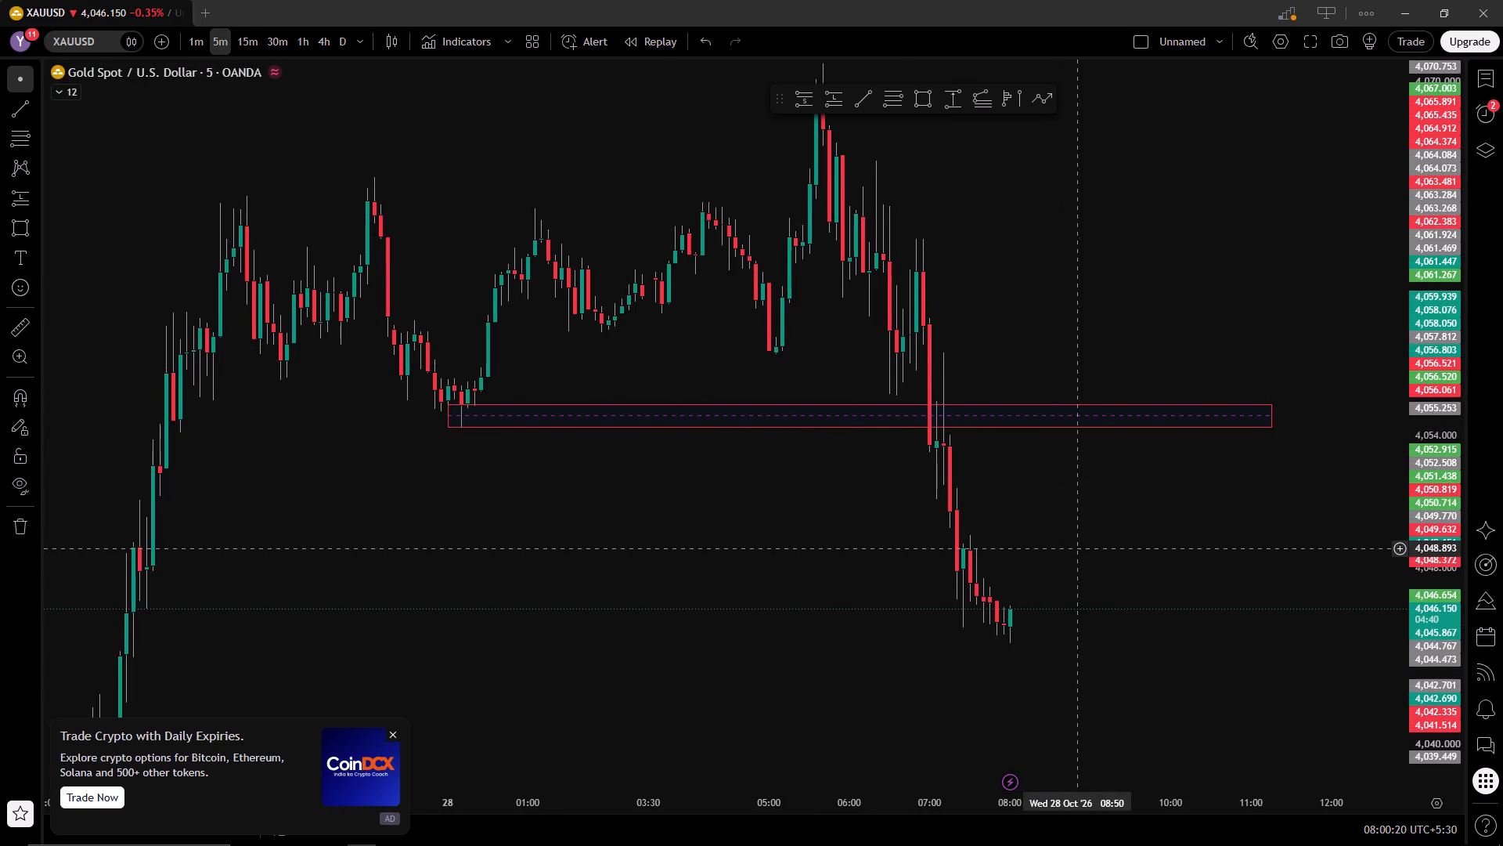
drag(1077, 548, 1065, 477)
click(1065, 477)
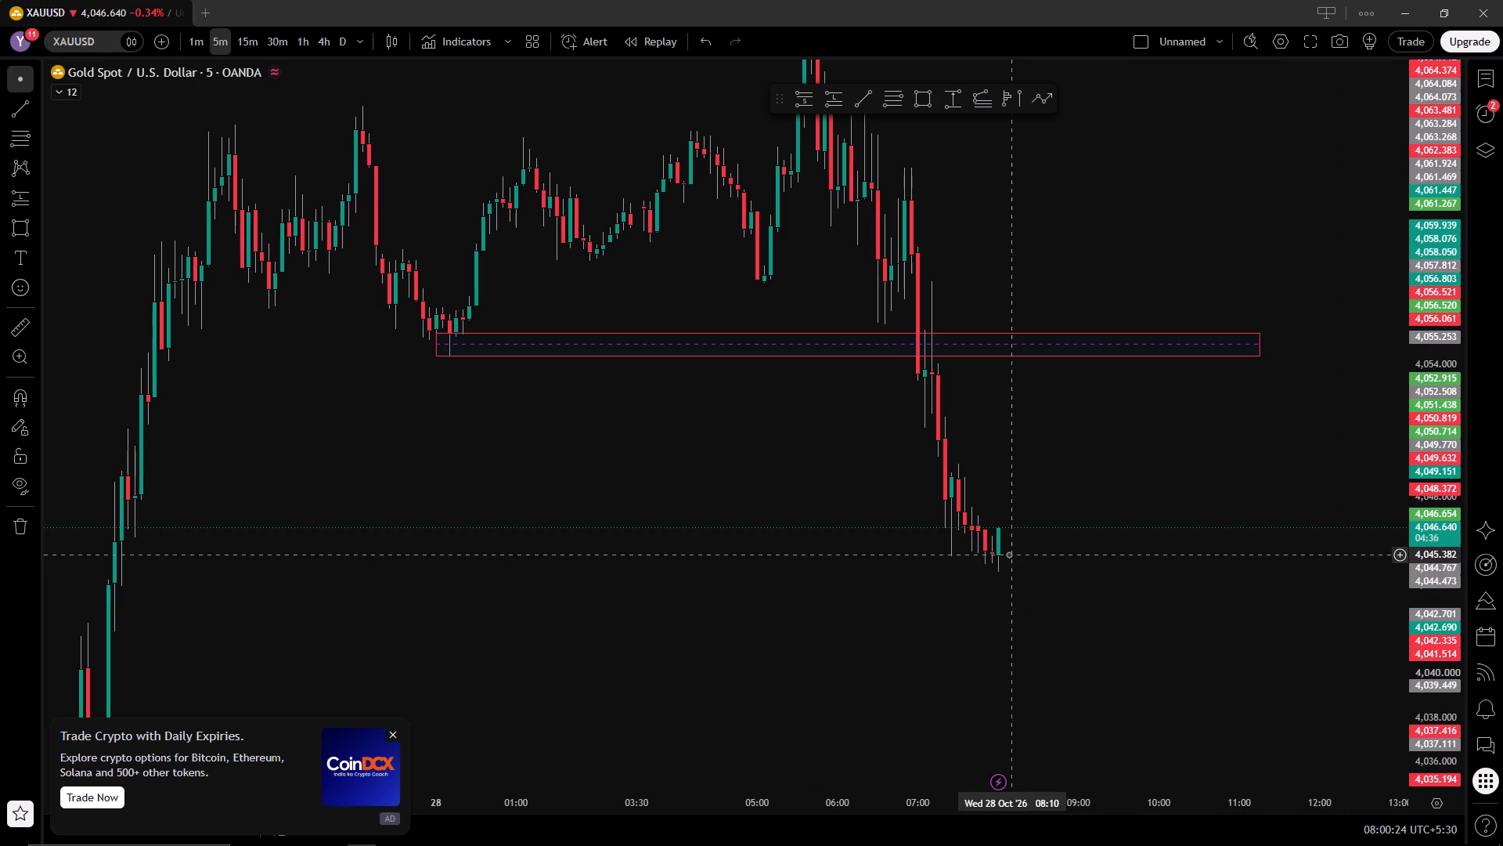
Switch to the 1-minute timeframe and examine the sell-off below the marked zone and the 08:00 candle.
click(197, 38)
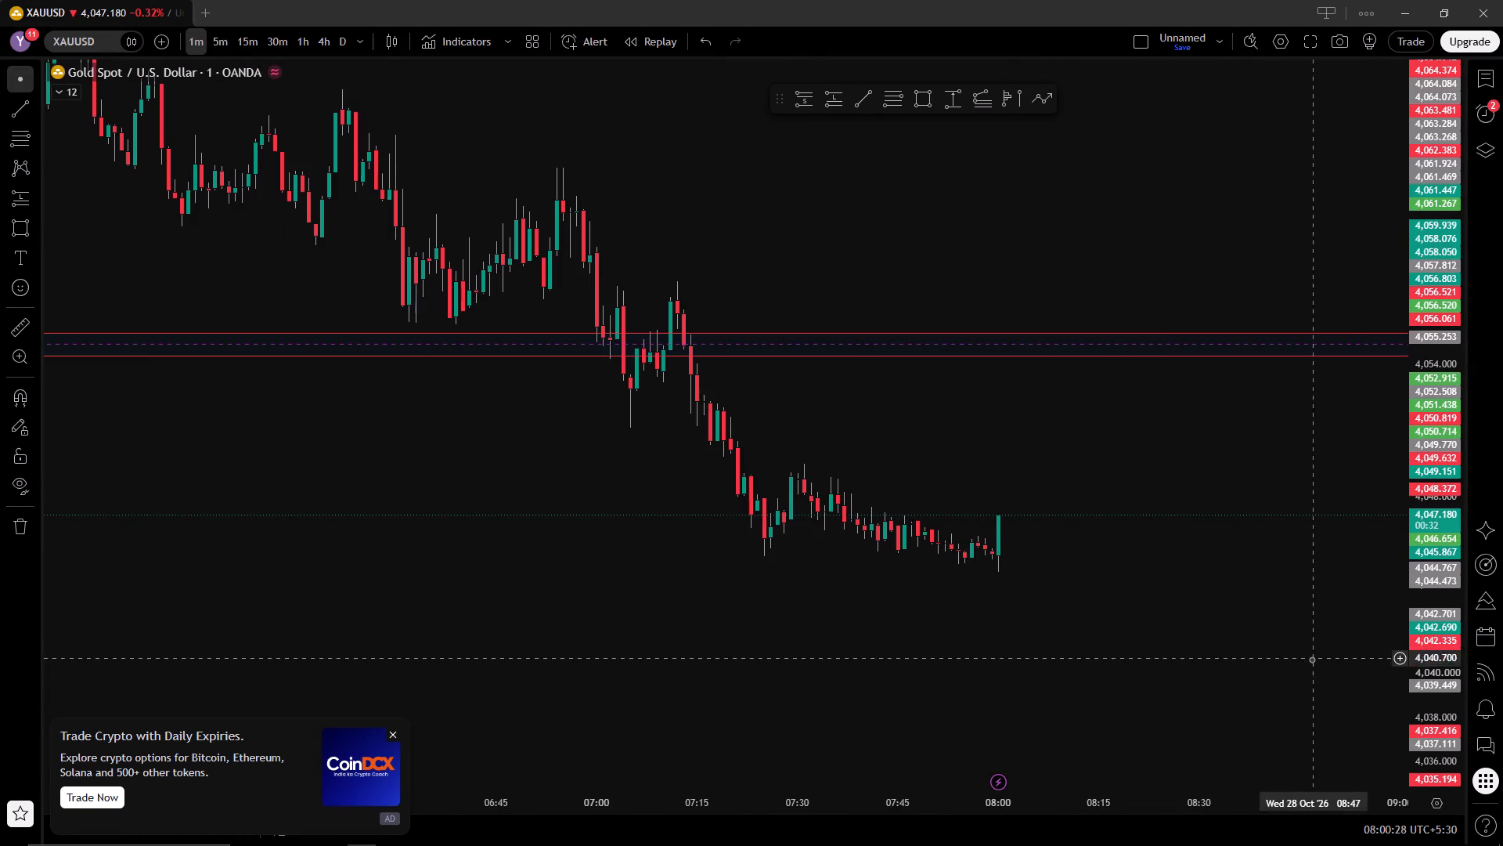
drag(1415, 703, 1406, 593)
drag(1400, 584, 1395, 576)
drag(1179, 573, 1042, 409)
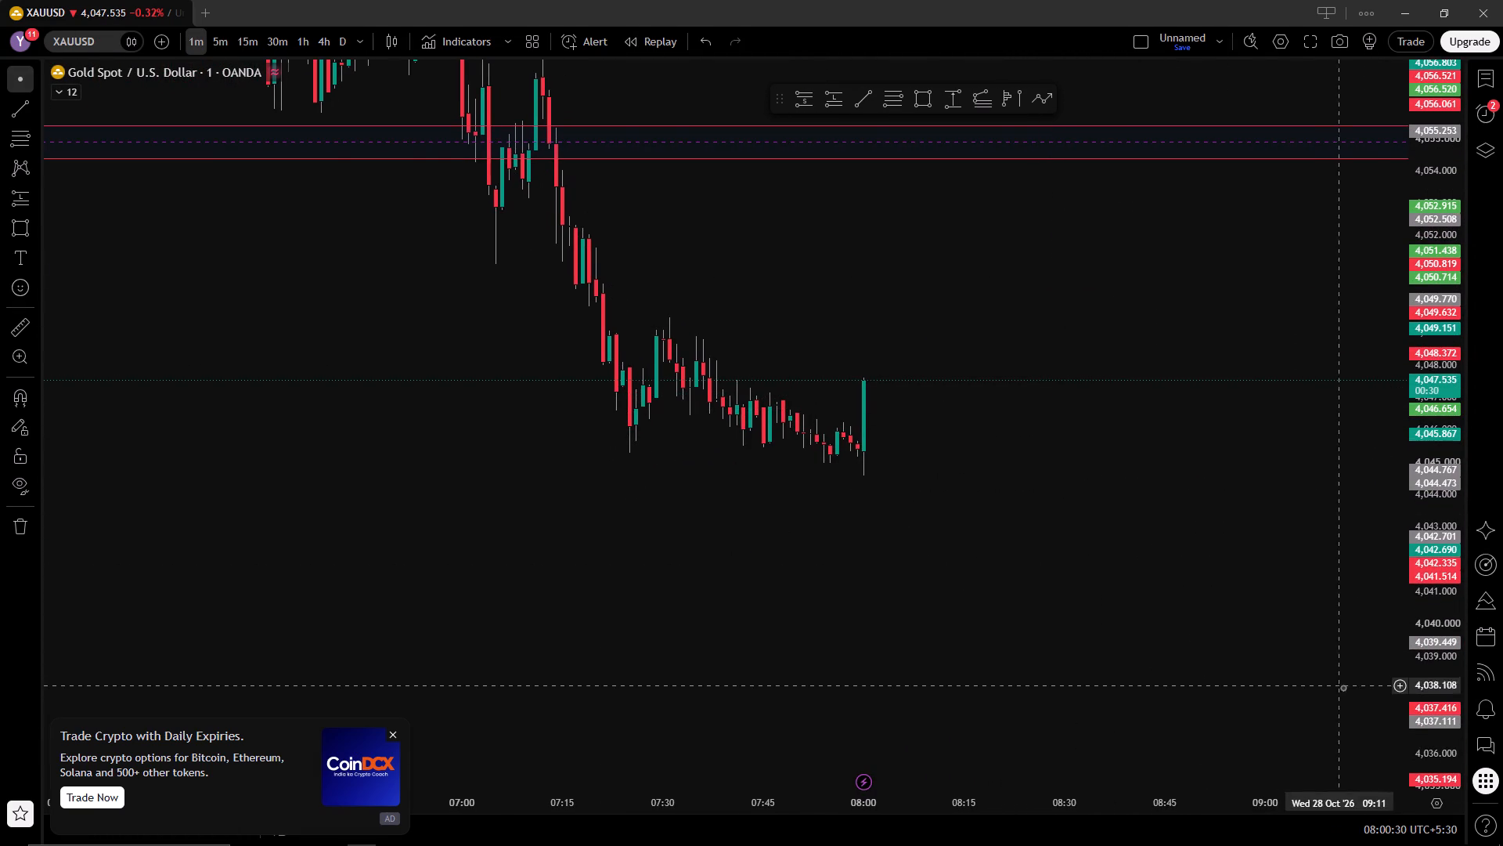
drag(1440, 691, 1418, 505)
drag(1158, 400, 987, 484)
drag(799, 280, 827, 302)
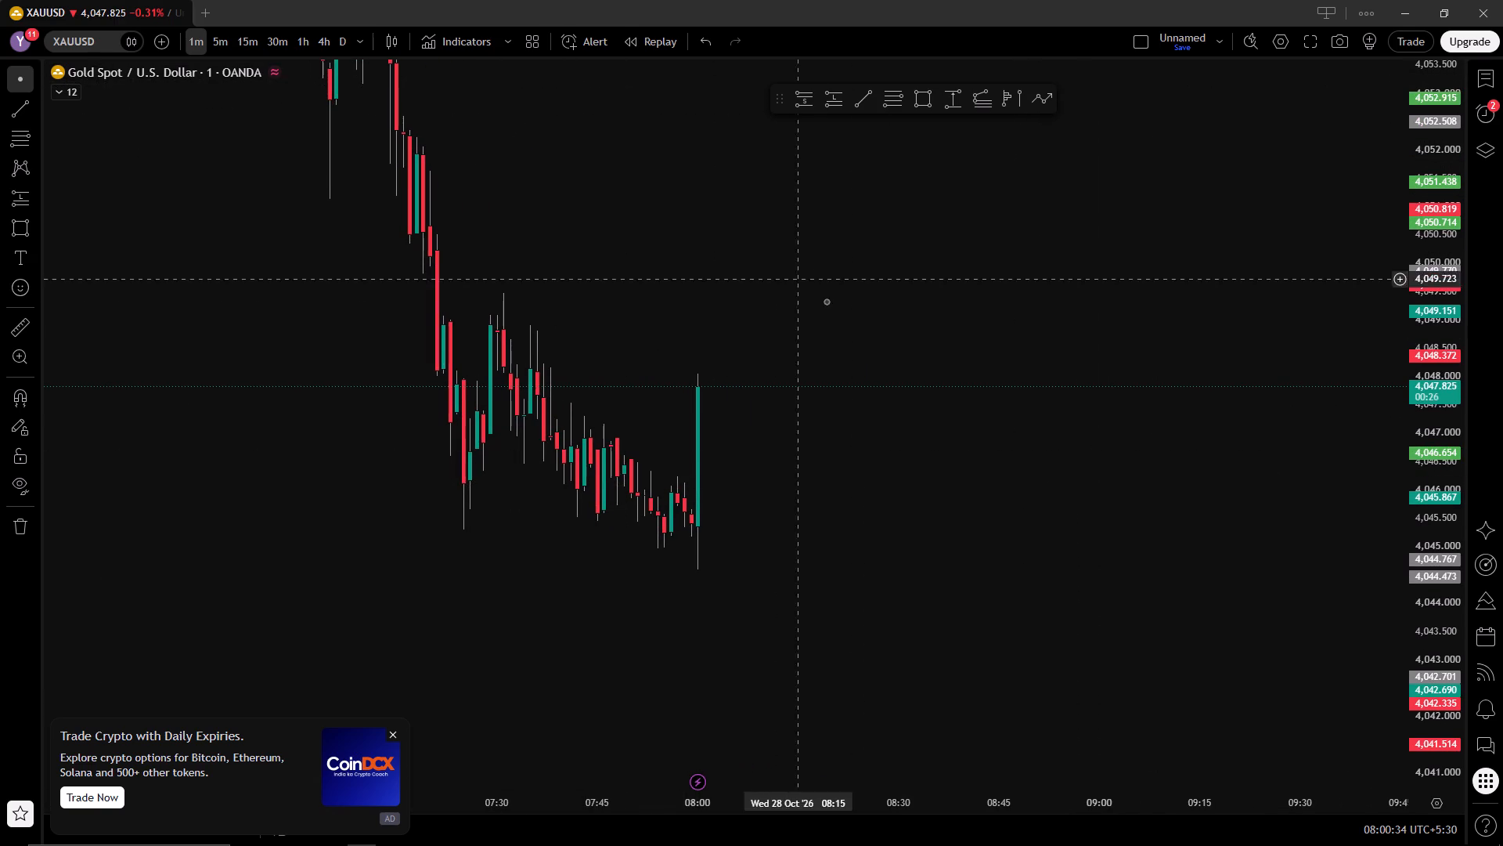
drag(827, 302, 926, 325)
drag(1435, 367, 1376, 506)
drag(1190, 519, 1199, 540)
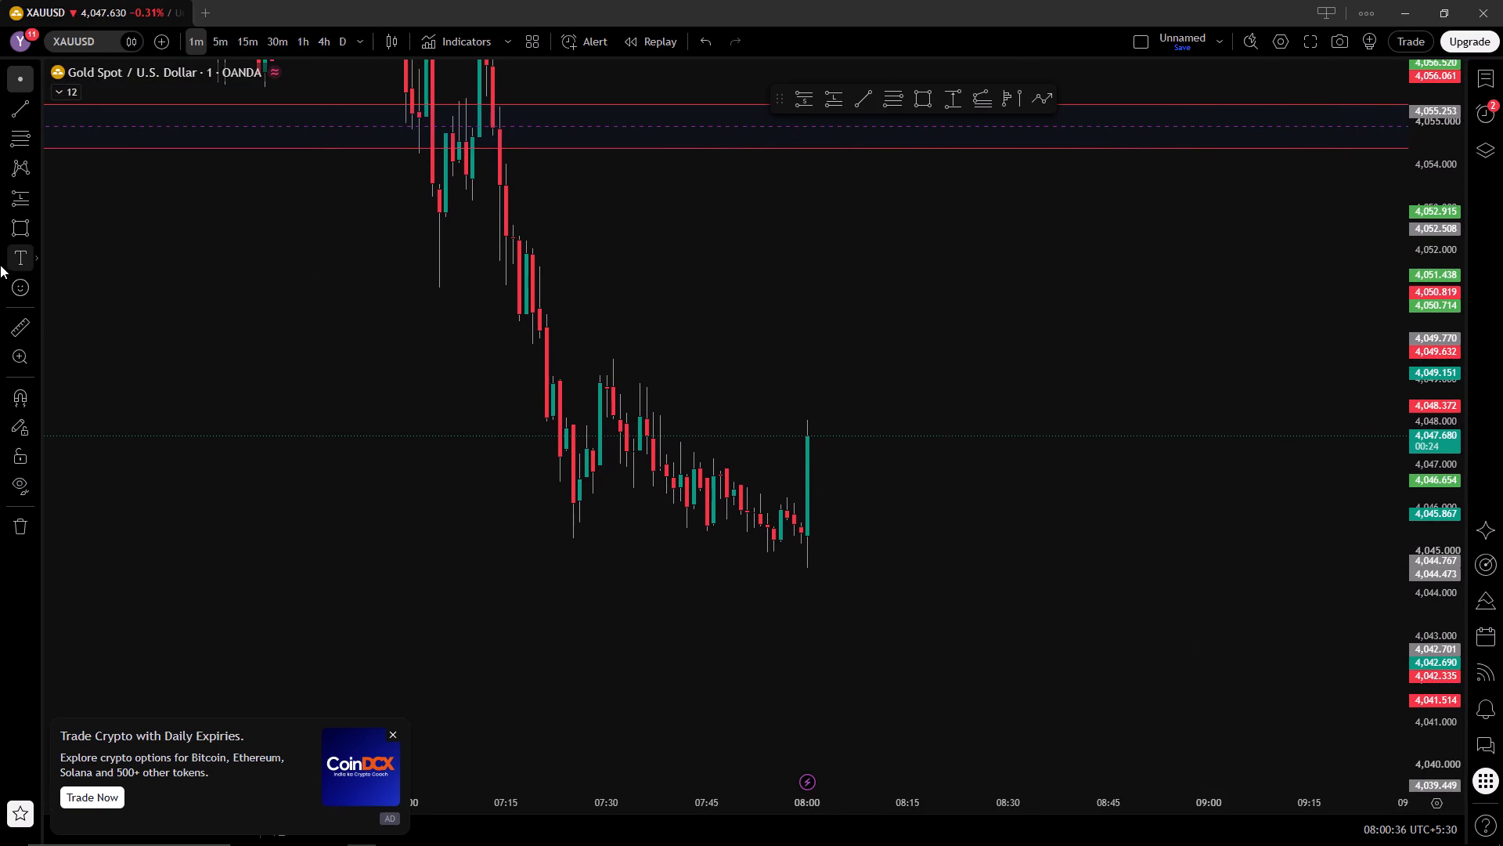
Measure the price range of the 08:00 one-minute candle from its low to its high, and clear the measurement.
click(22, 330)
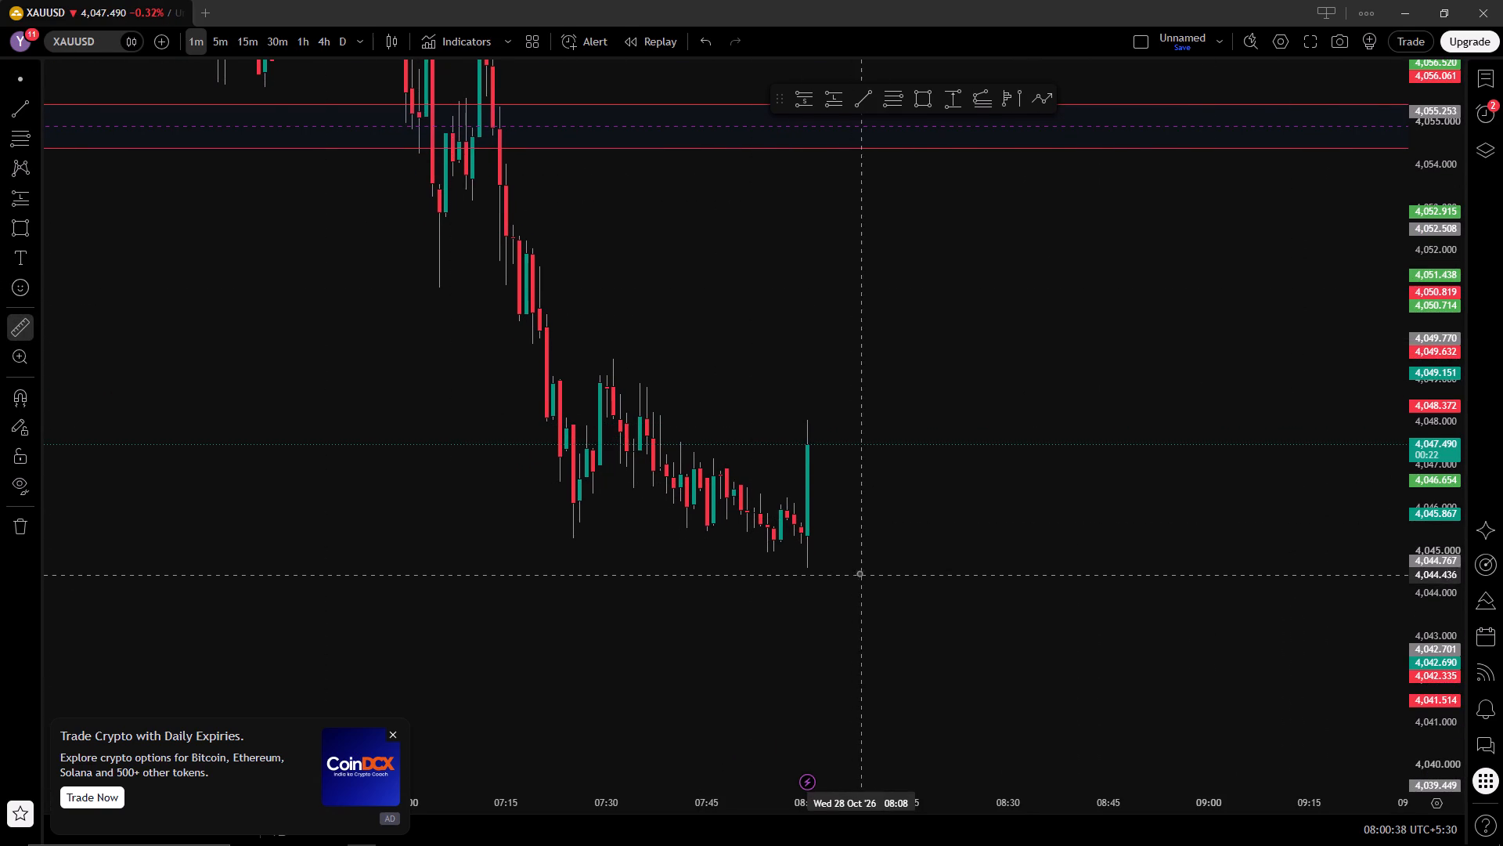
click(857, 569)
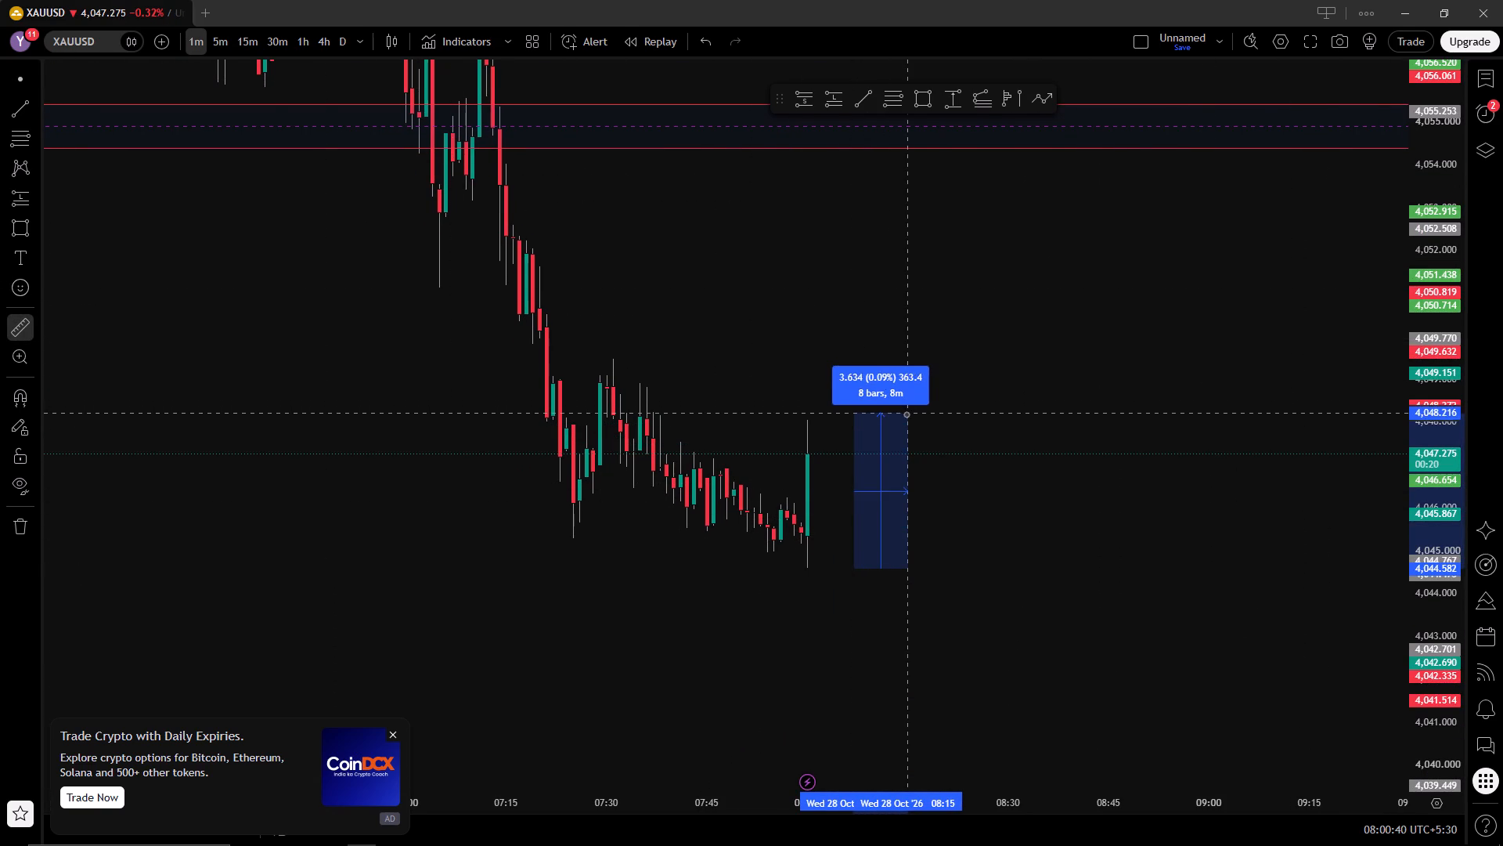
right_click(906, 420)
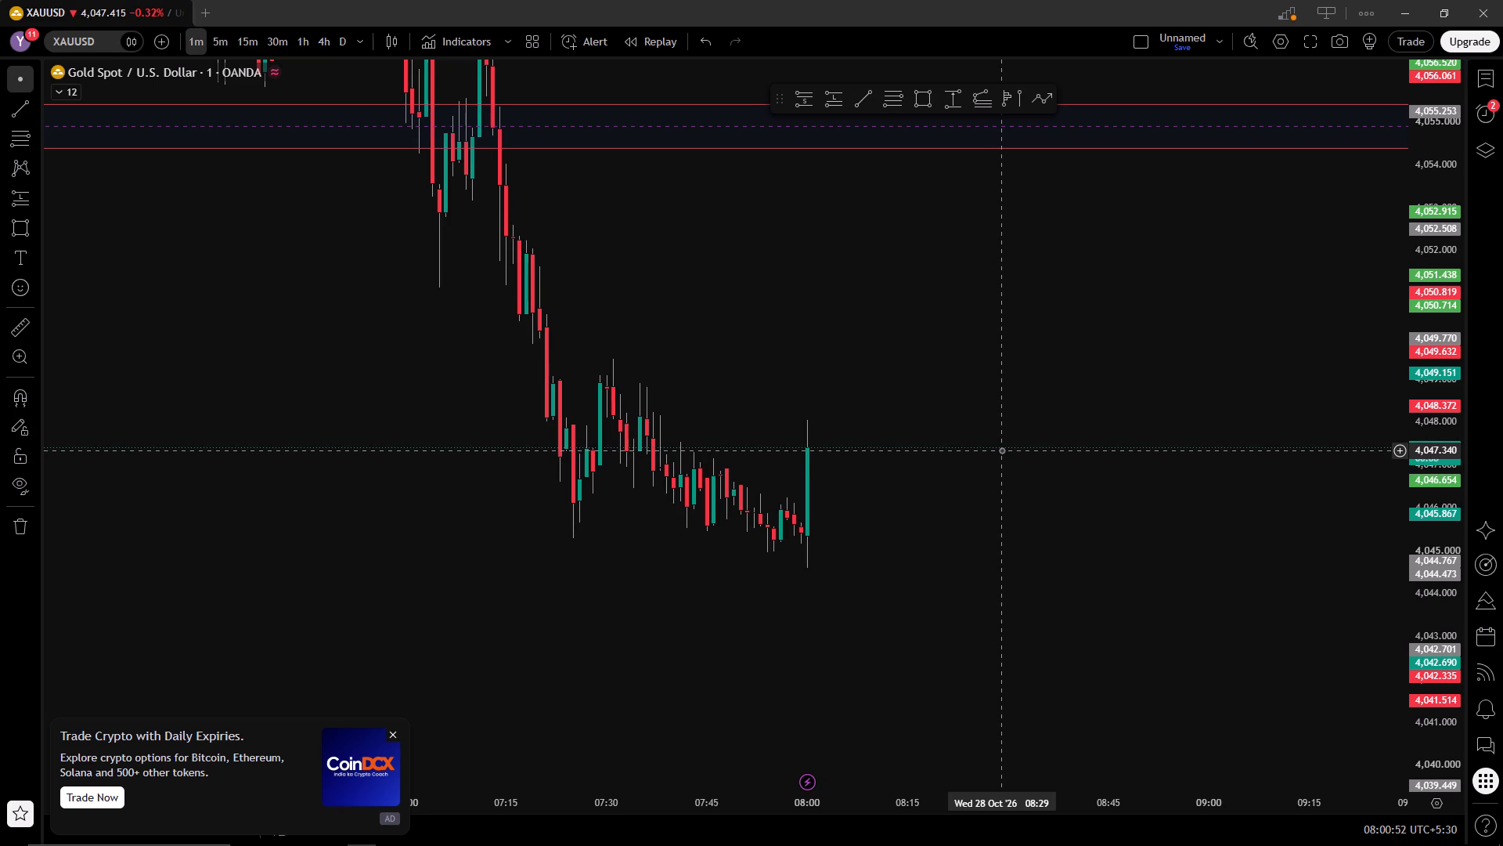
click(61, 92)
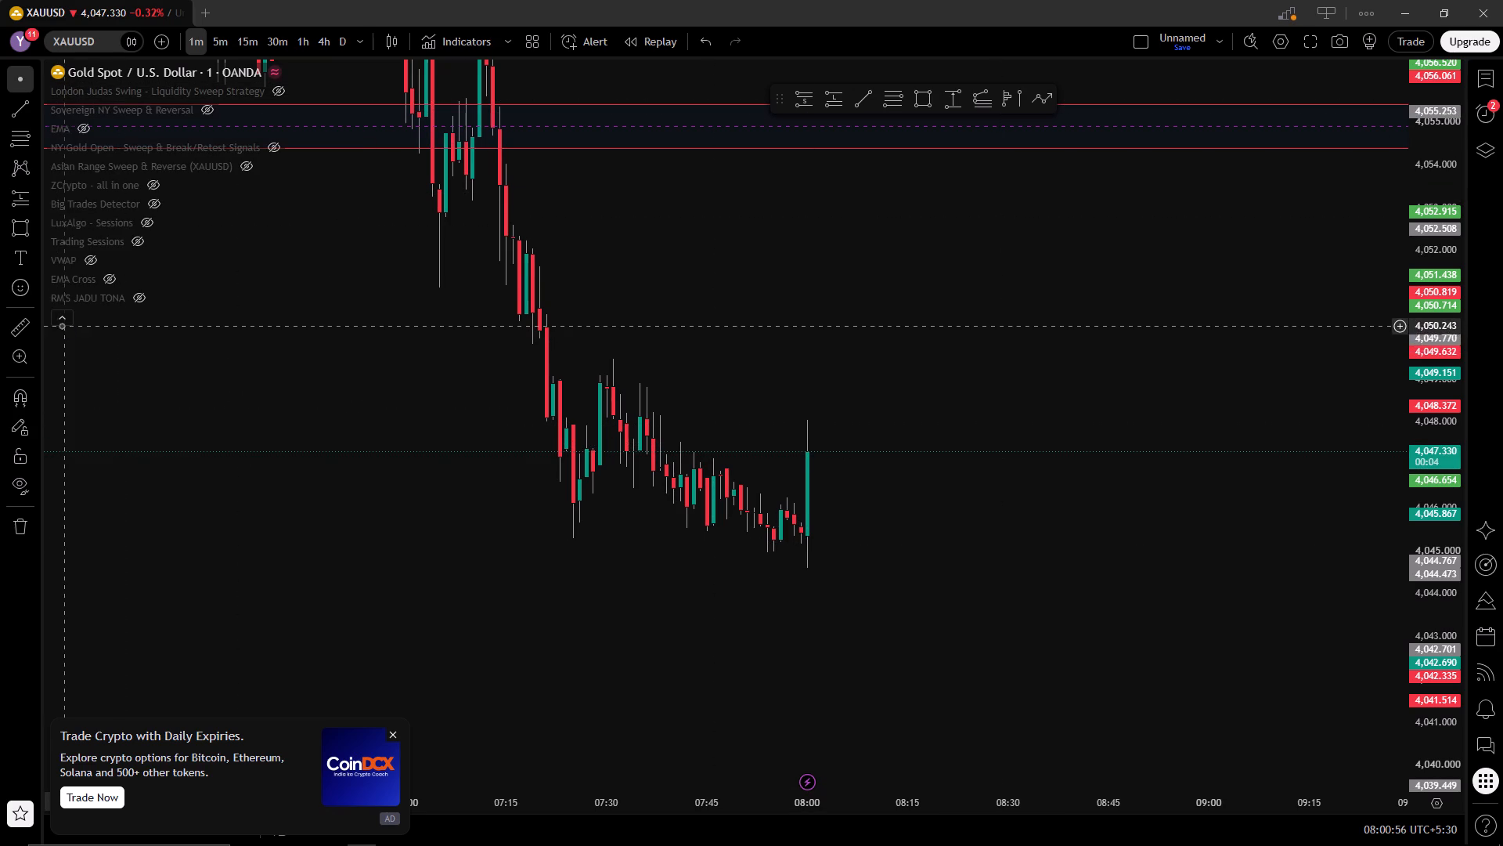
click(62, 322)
Examine the 1-minute price action on 28 October from the marked zone's origin through the morning decline.
drag(1426, 403, 1377, 546)
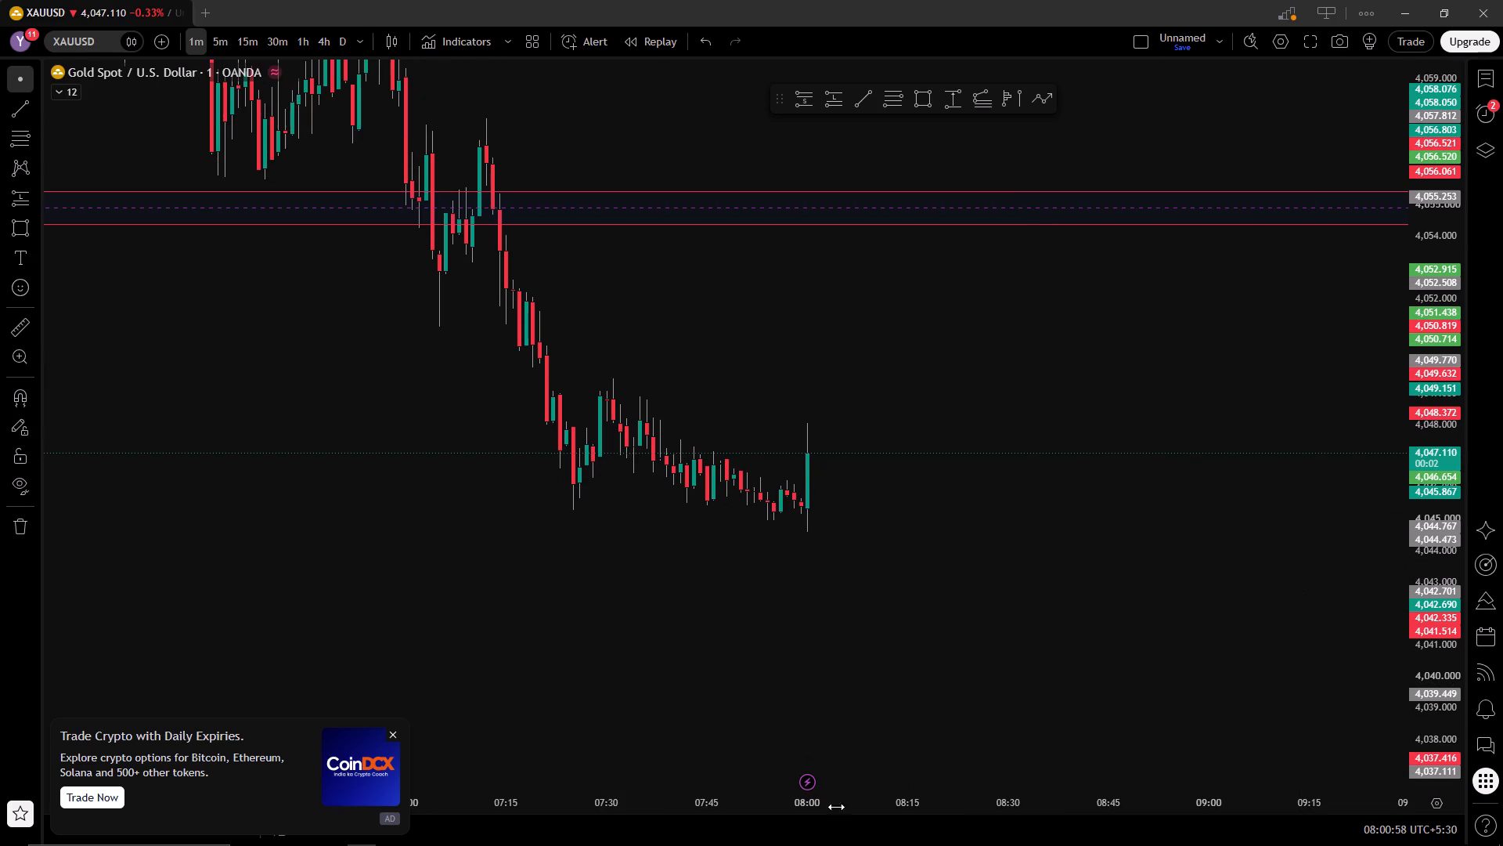
drag(706, 806, 1019, 765)
drag(1173, 501, 845, 696)
click(845, 696)
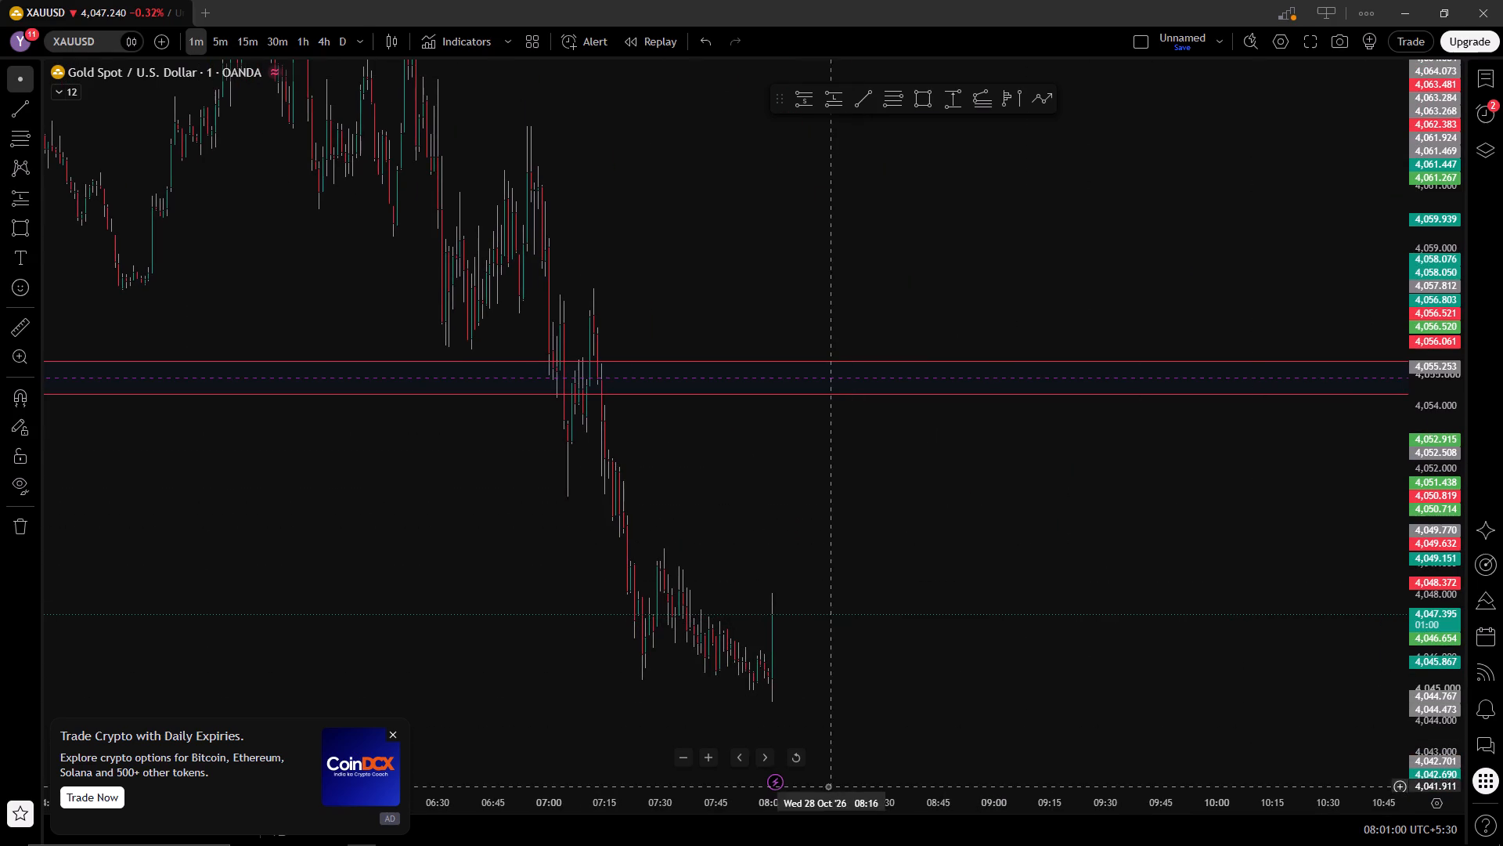
drag(818, 801, 962, 789)
drag(628, 624, 1007, 617)
click(1007, 617)
drag(624, 581, 924, 700)
click(924, 700)
drag(812, 656, 838, 660)
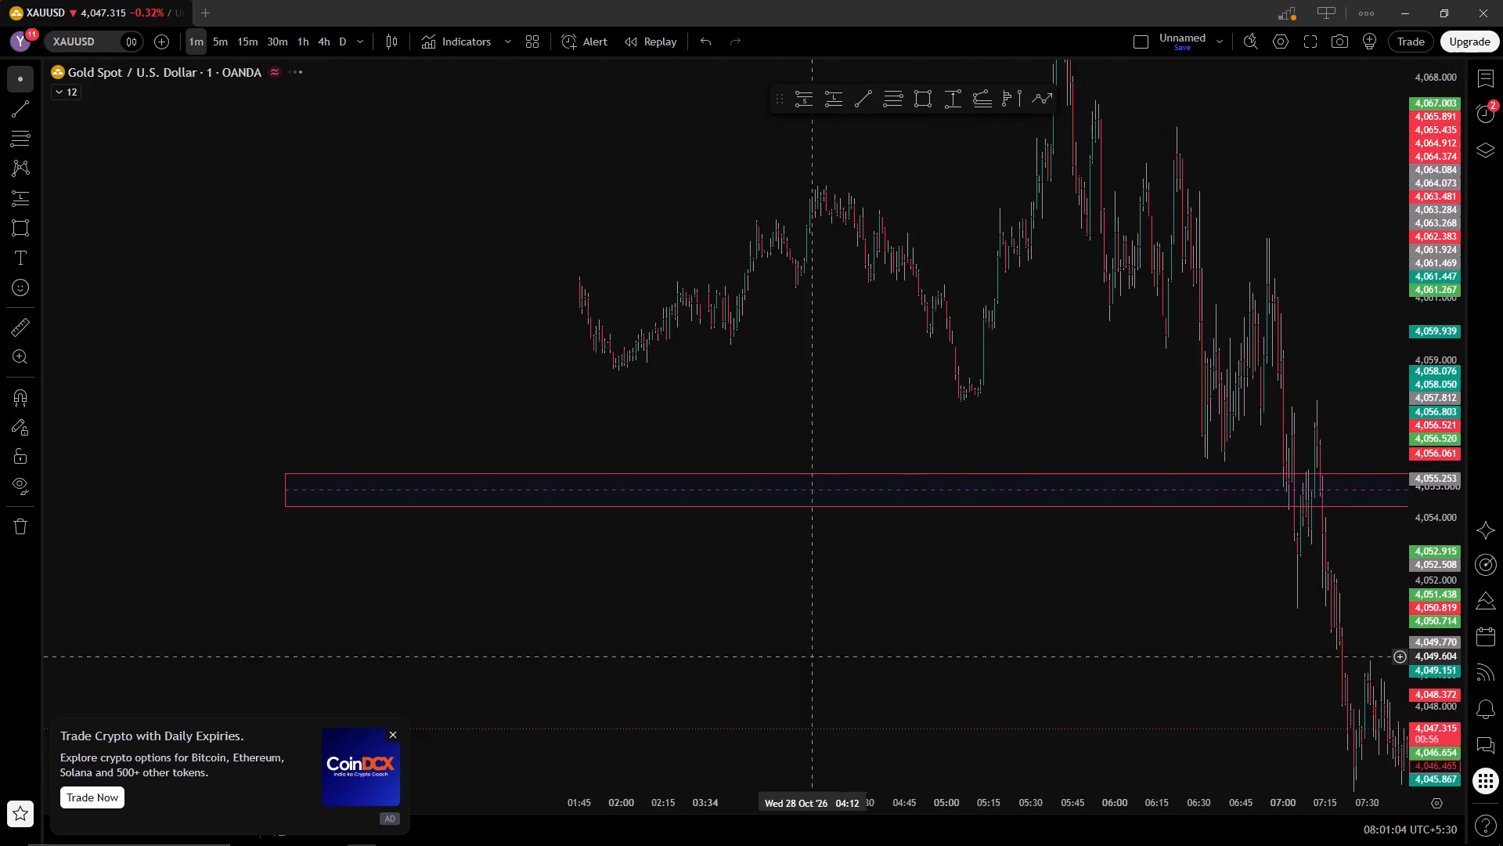
drag(838, 660, 646, 676)
click(646, 676)
drag(860, 631, 941, 677)
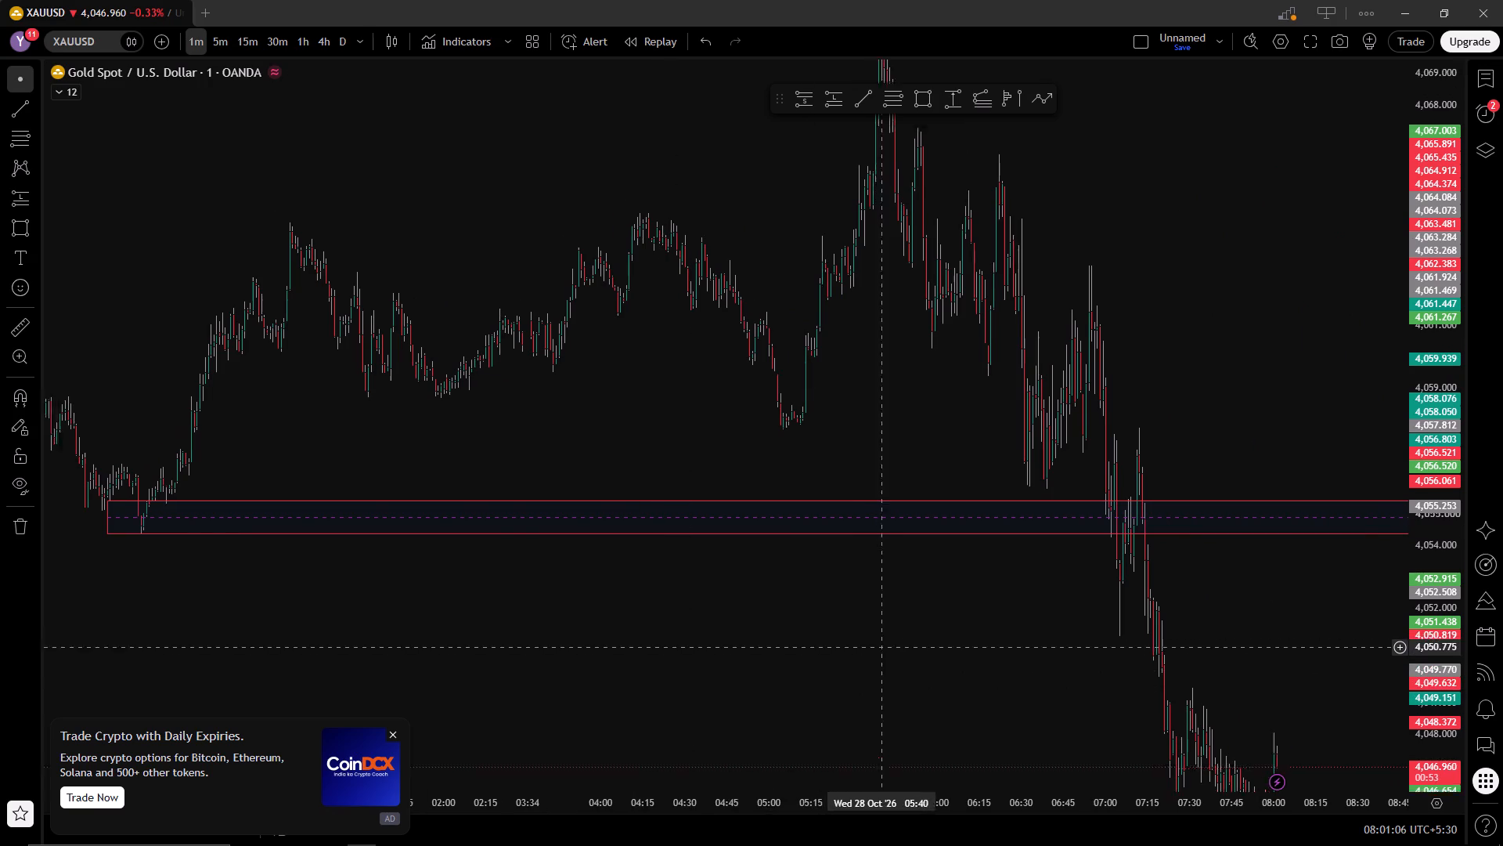
drag(941, 677, 992, 710)
drag(1007, 808, 725, 813)
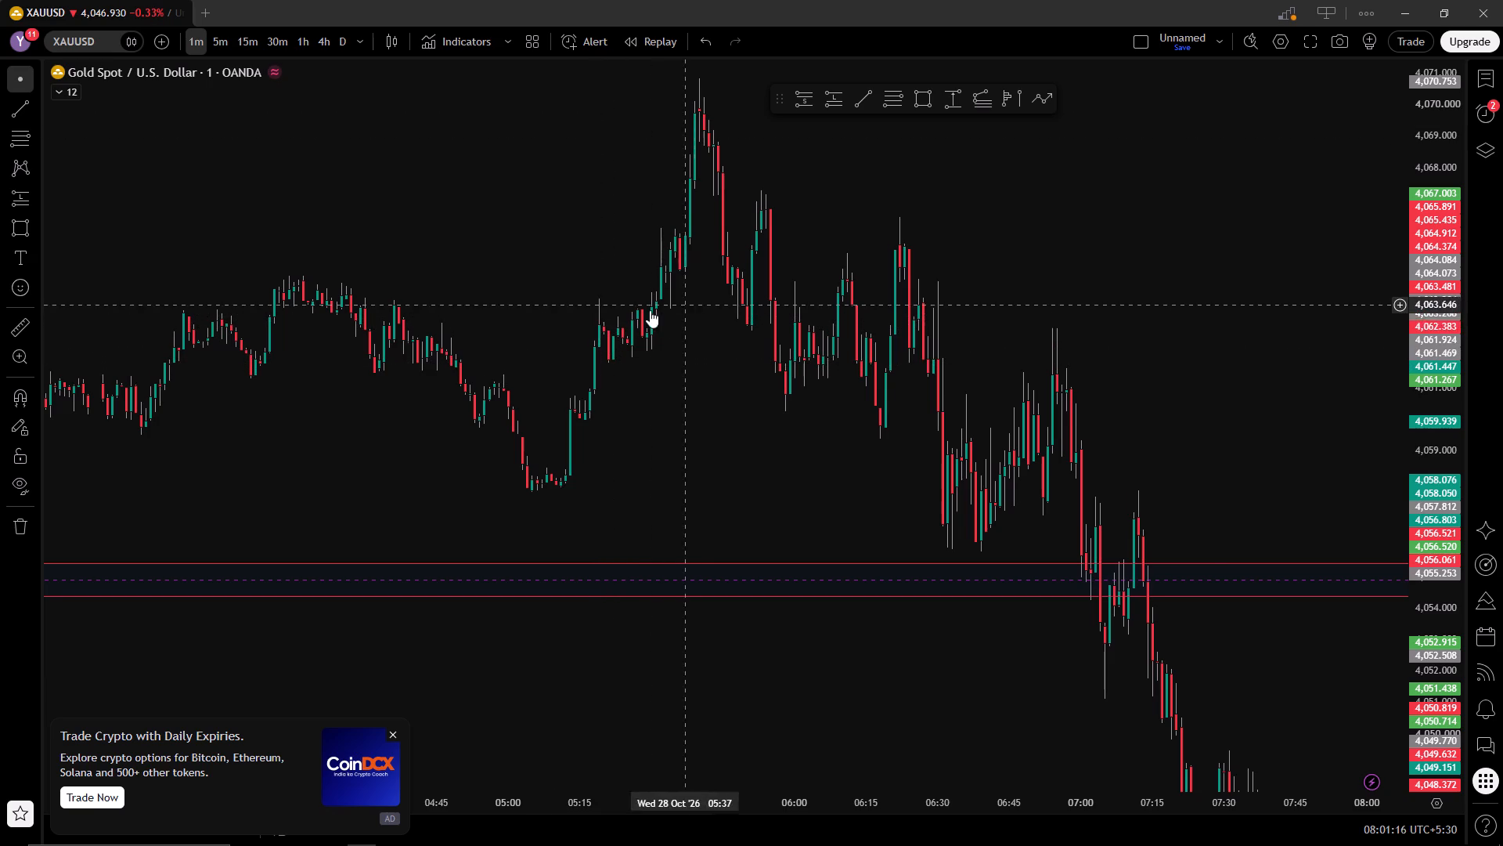
Examine the 1-minute structure from the 05:40 peak down through the marked zone to the latest candles.
drag(710, 373, 898, 406)
drag(908, 405, 929, 403)
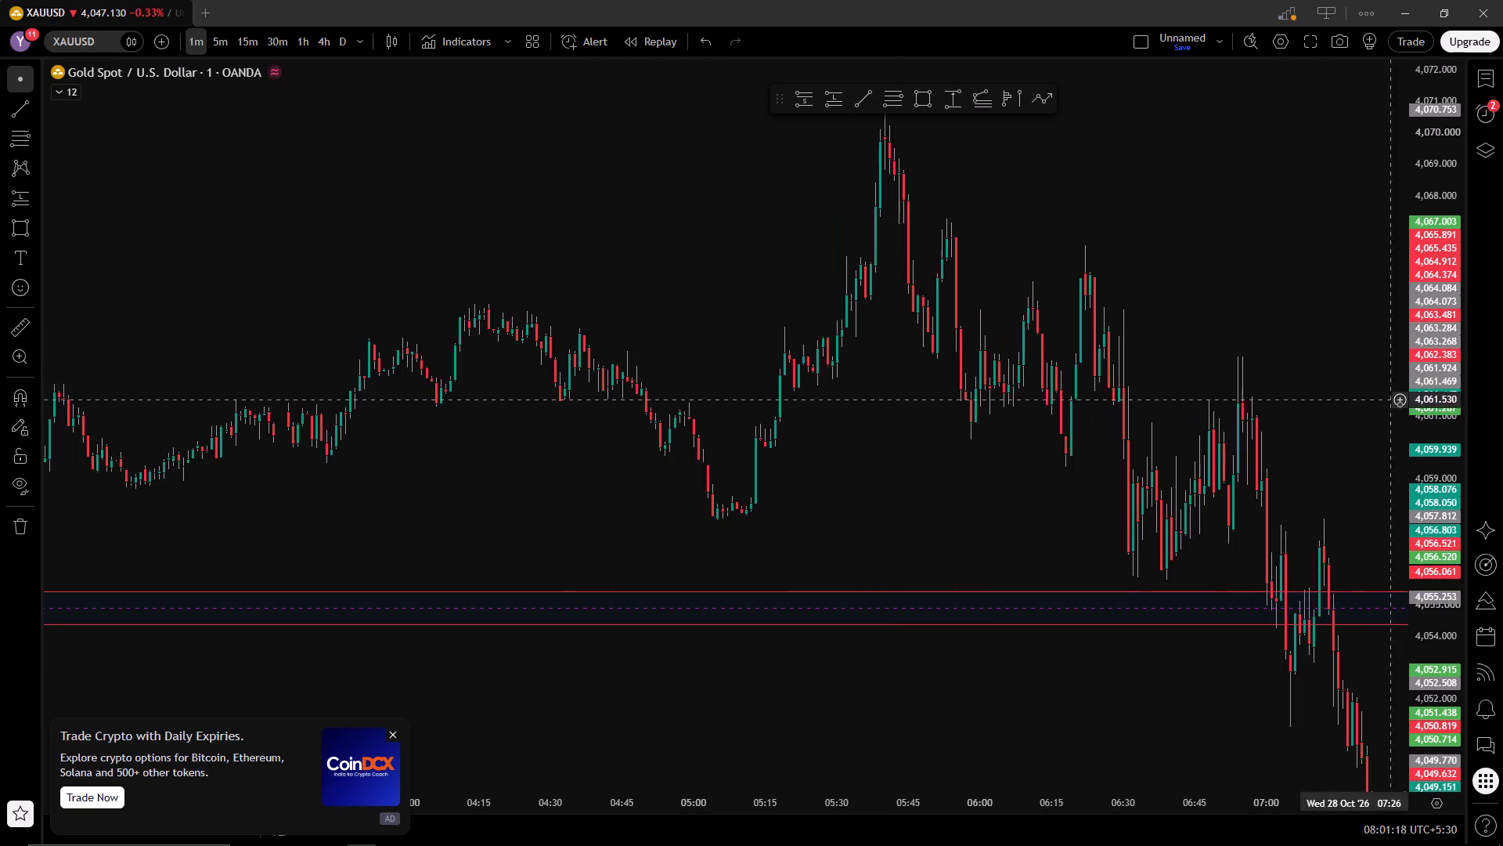
drag(1416, 411, 1418, 497)
click(1418, 497)
drag(906, 449, 822, 494)
click(820, 494)
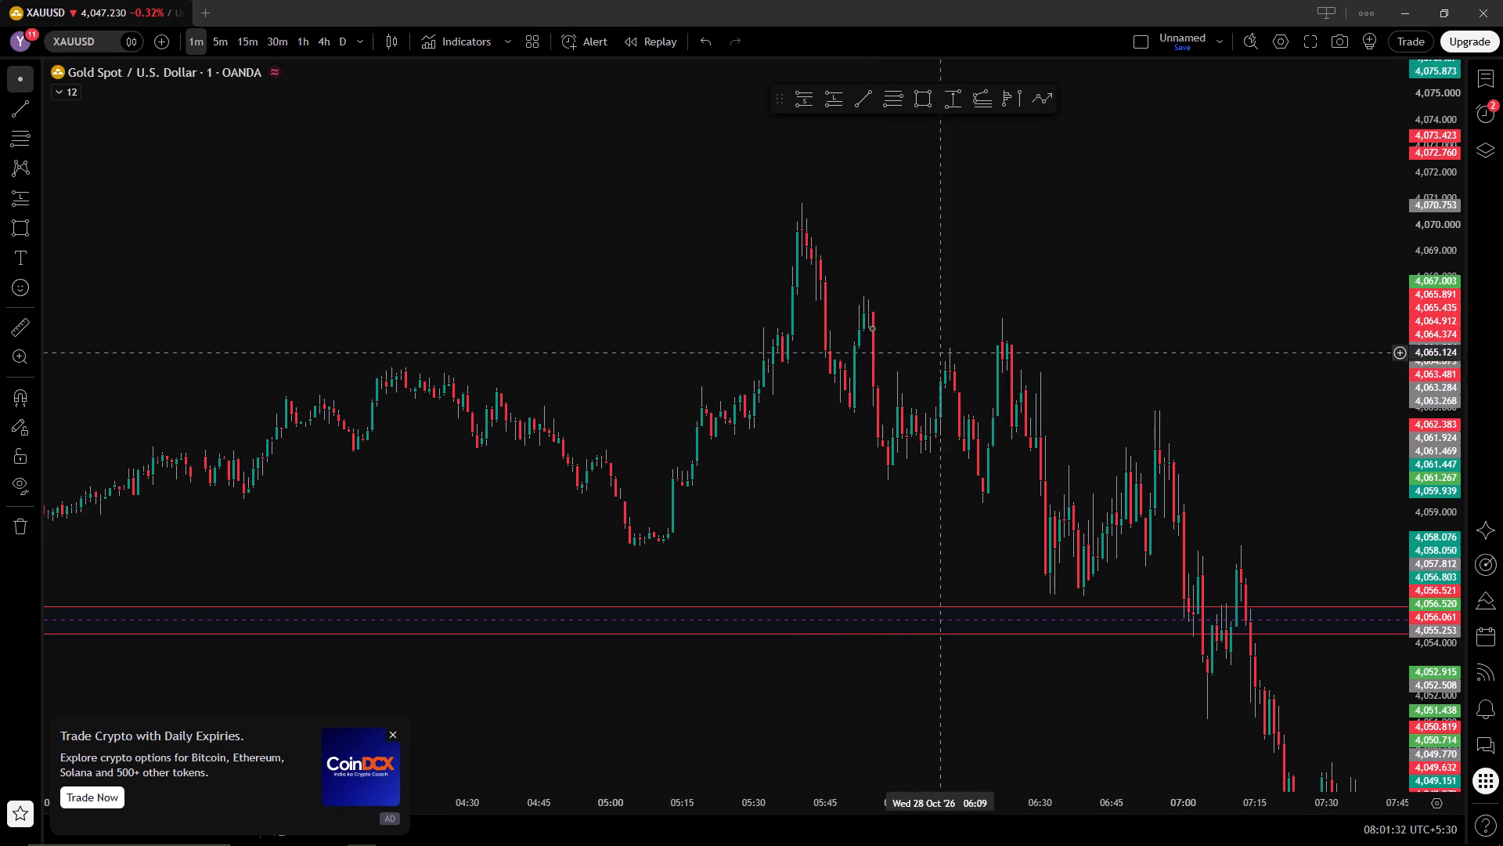
drag(836, 450, 887, 418)
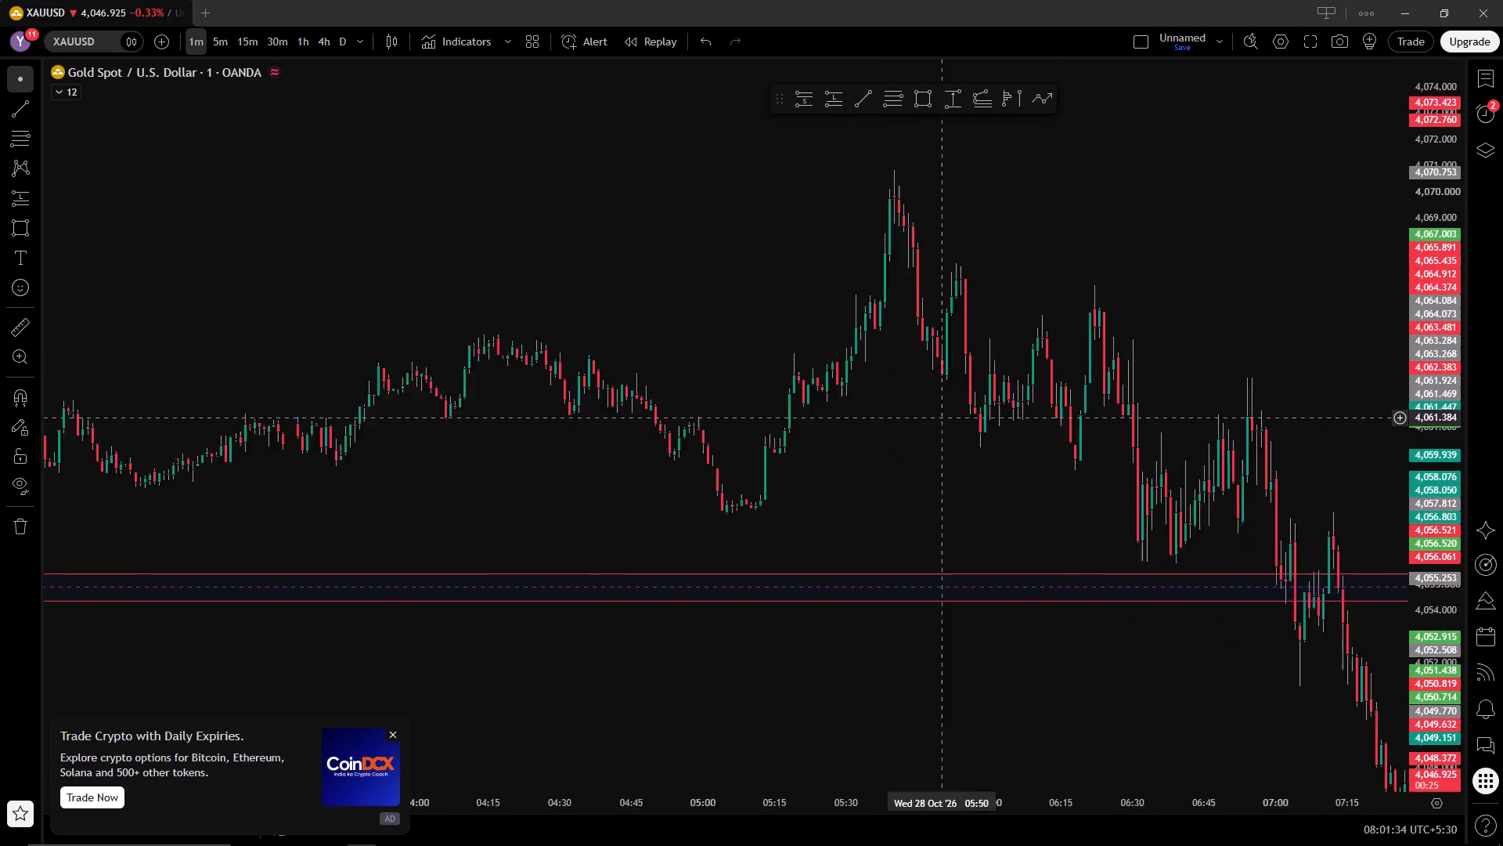
drag(887, 418, 425, 277)
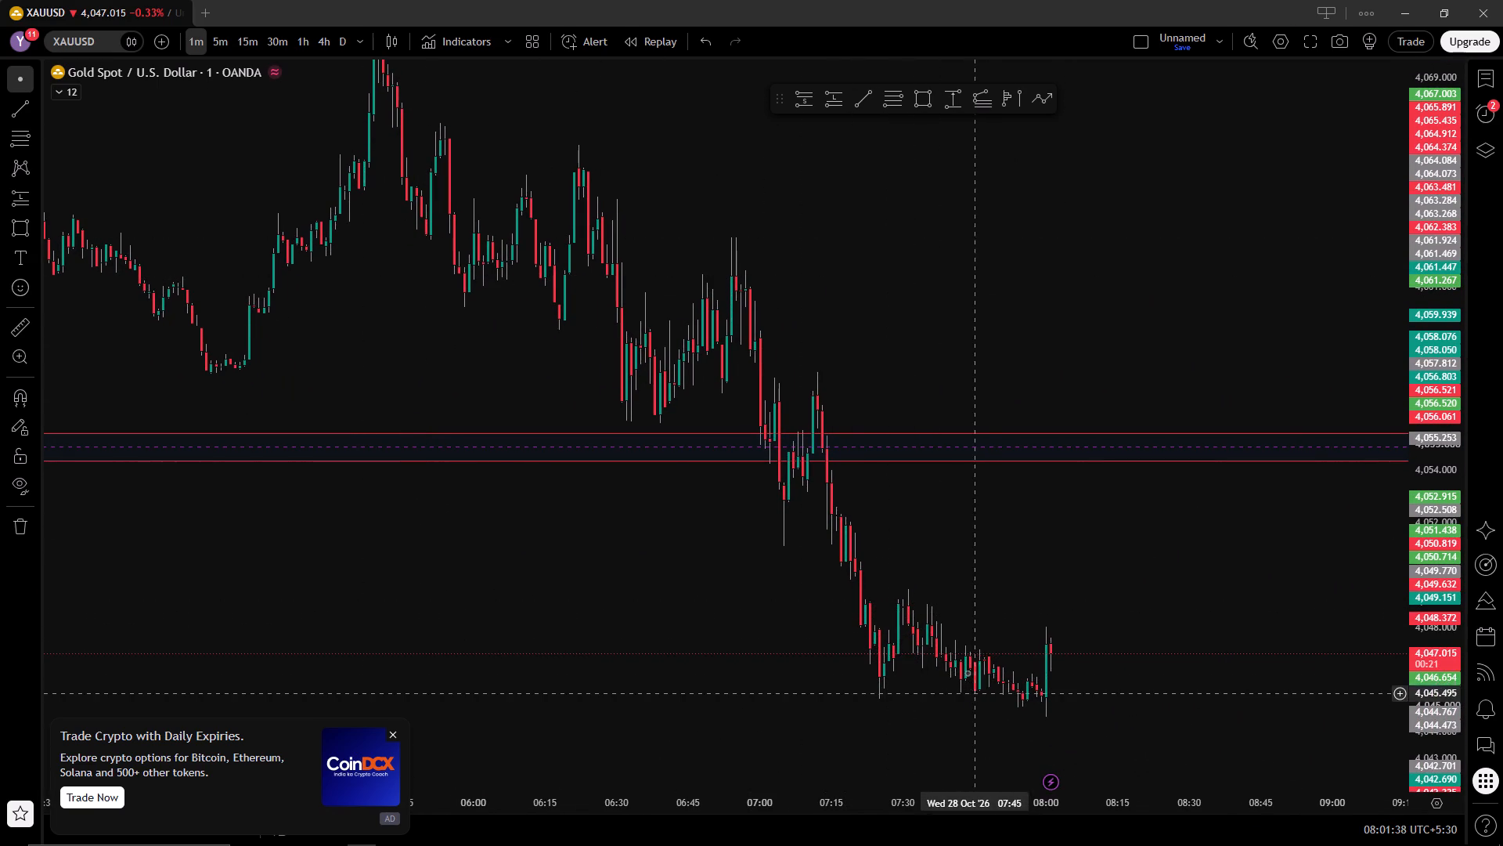
drag(1030, 549, 877, 459)
click(877, 459)
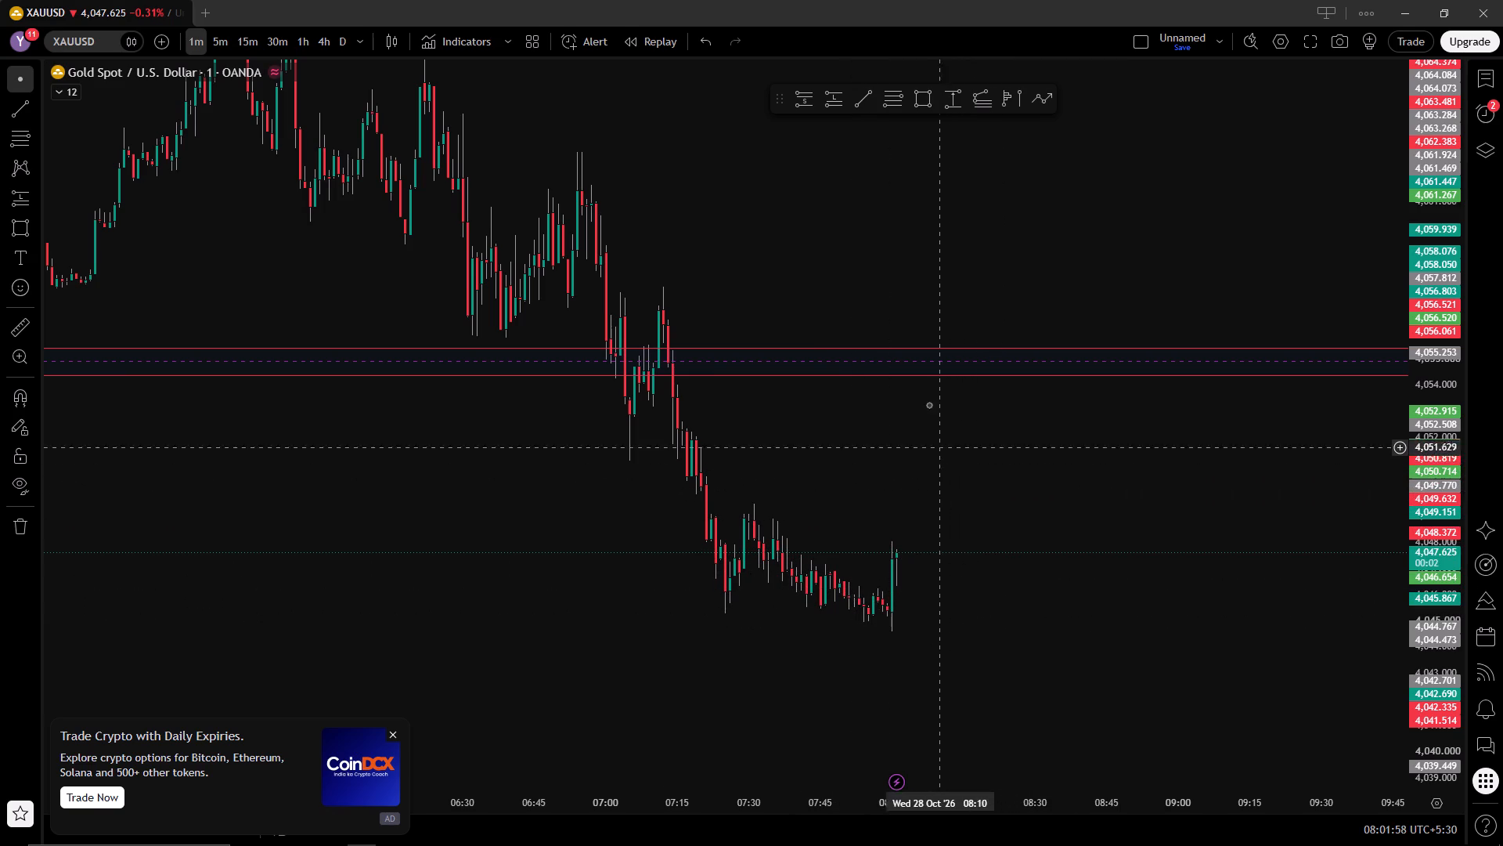
Place a short position projection with entry at 4,054.950 inside the marked zone and the stop at 4,059.349.
double_click(802, 94)
double_click(964, 360)
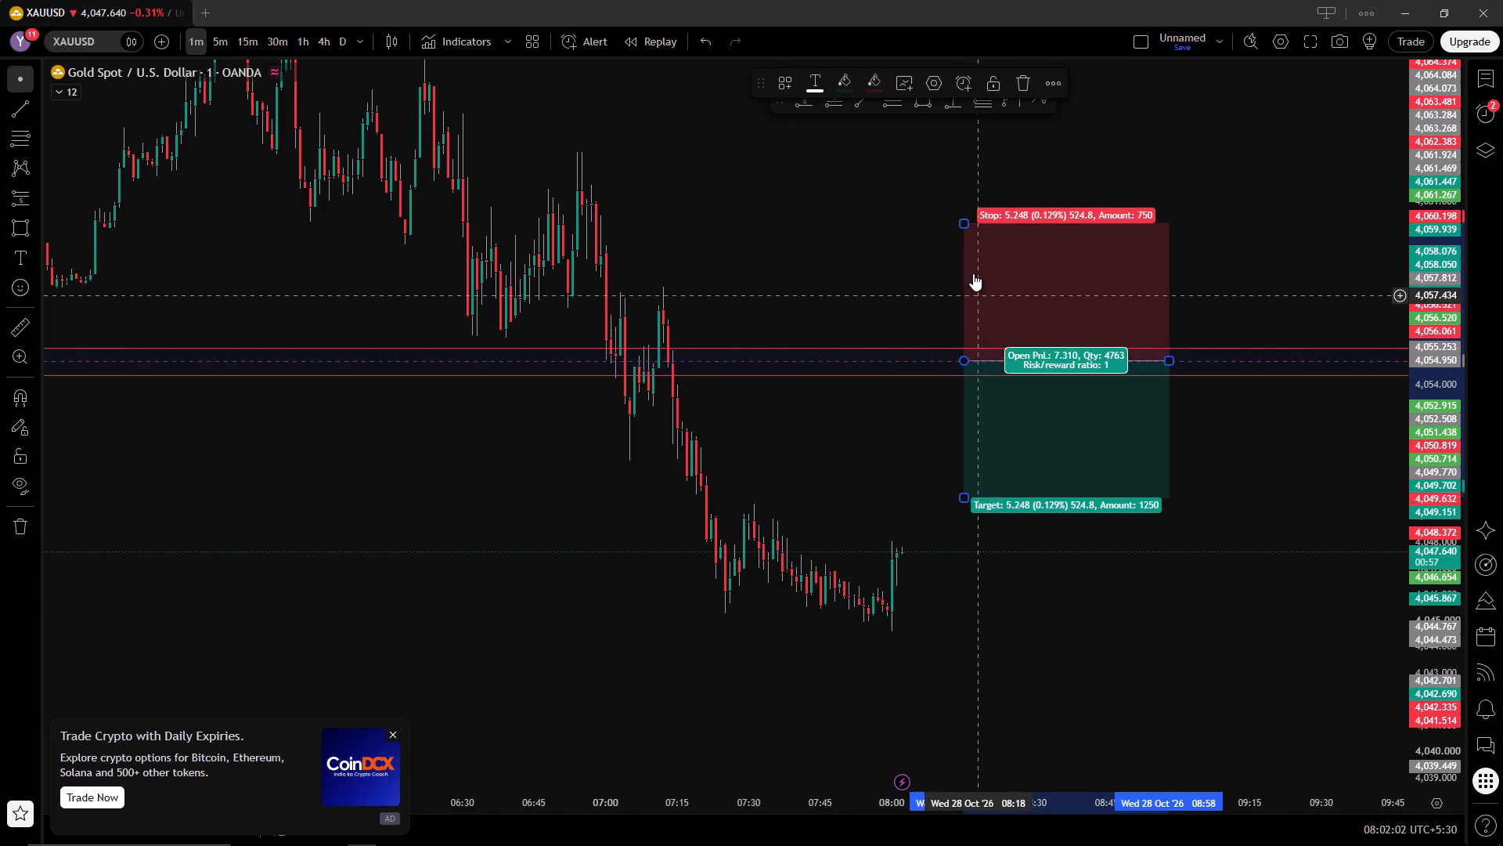
double_click(925, 264)
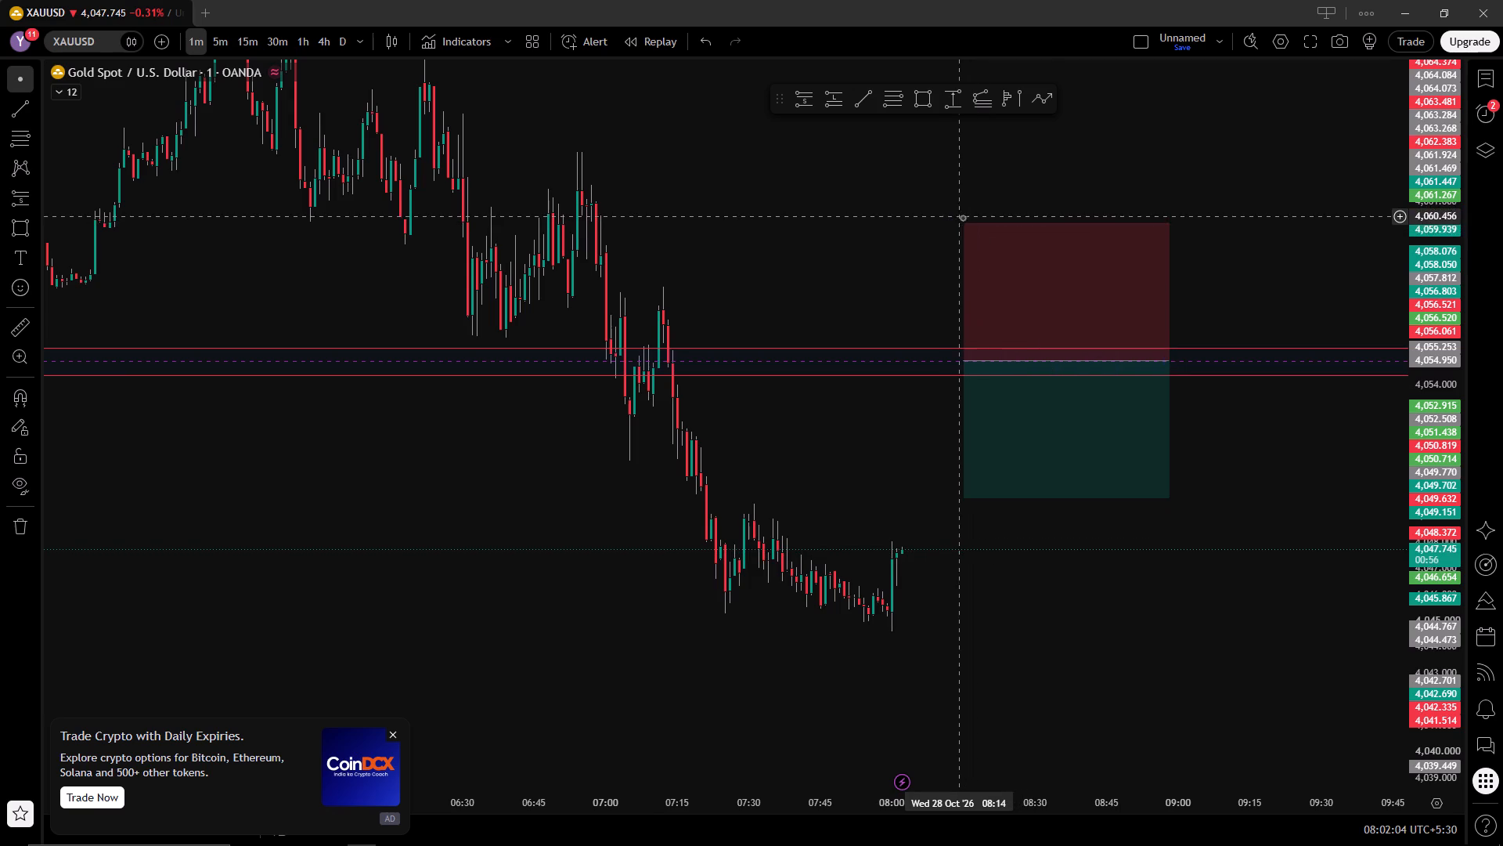
drag(964, 219, 966, 245)
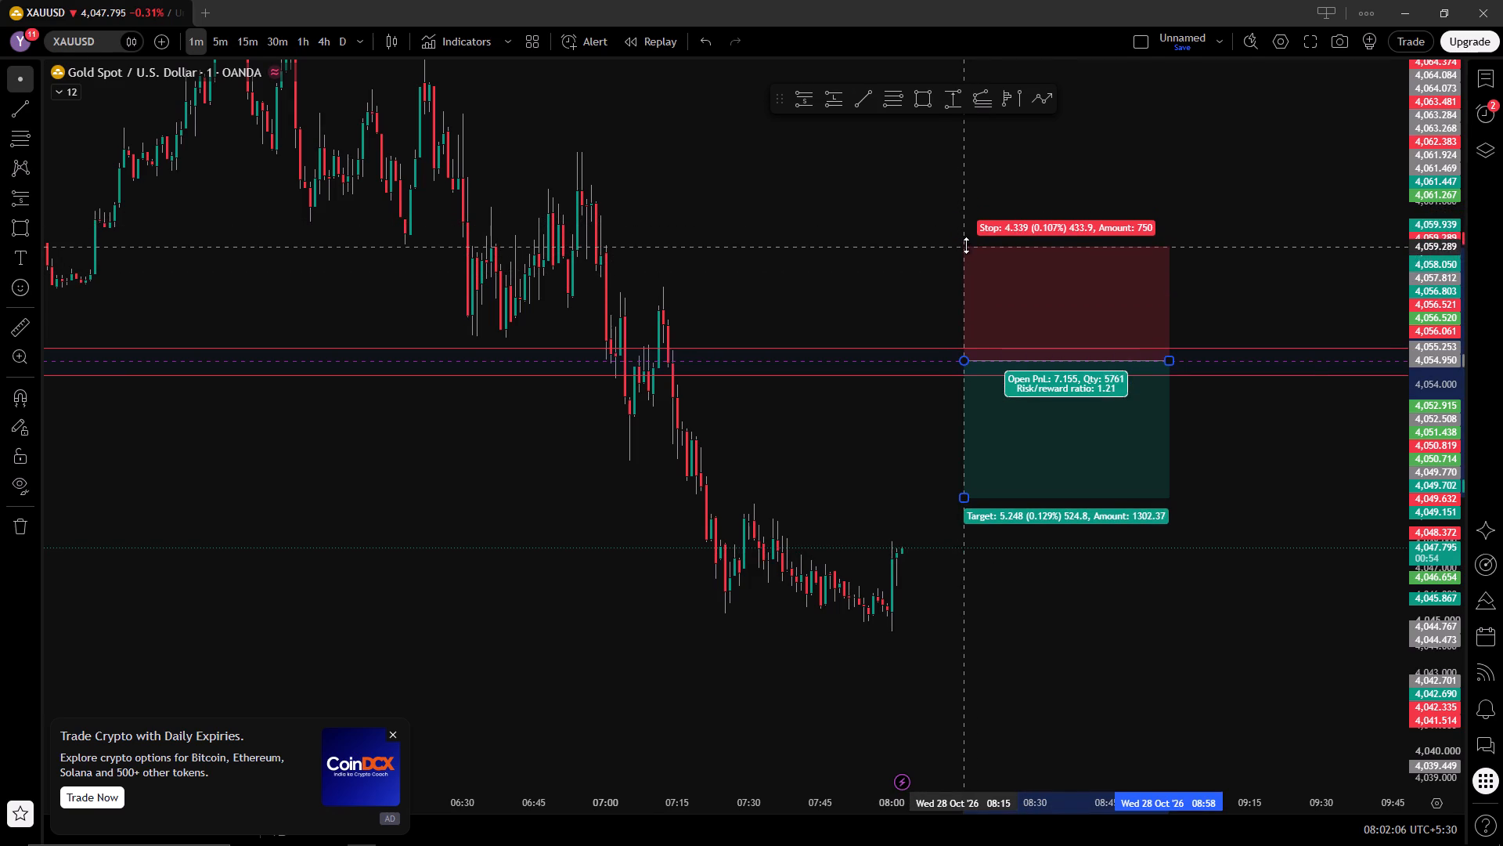
drag(966, 245, 964, 245)
click(963, 244)
Extend the short position's target down to 4,044.567, near the 08:00 candle's low.
drag(906, 463, 904, 445)
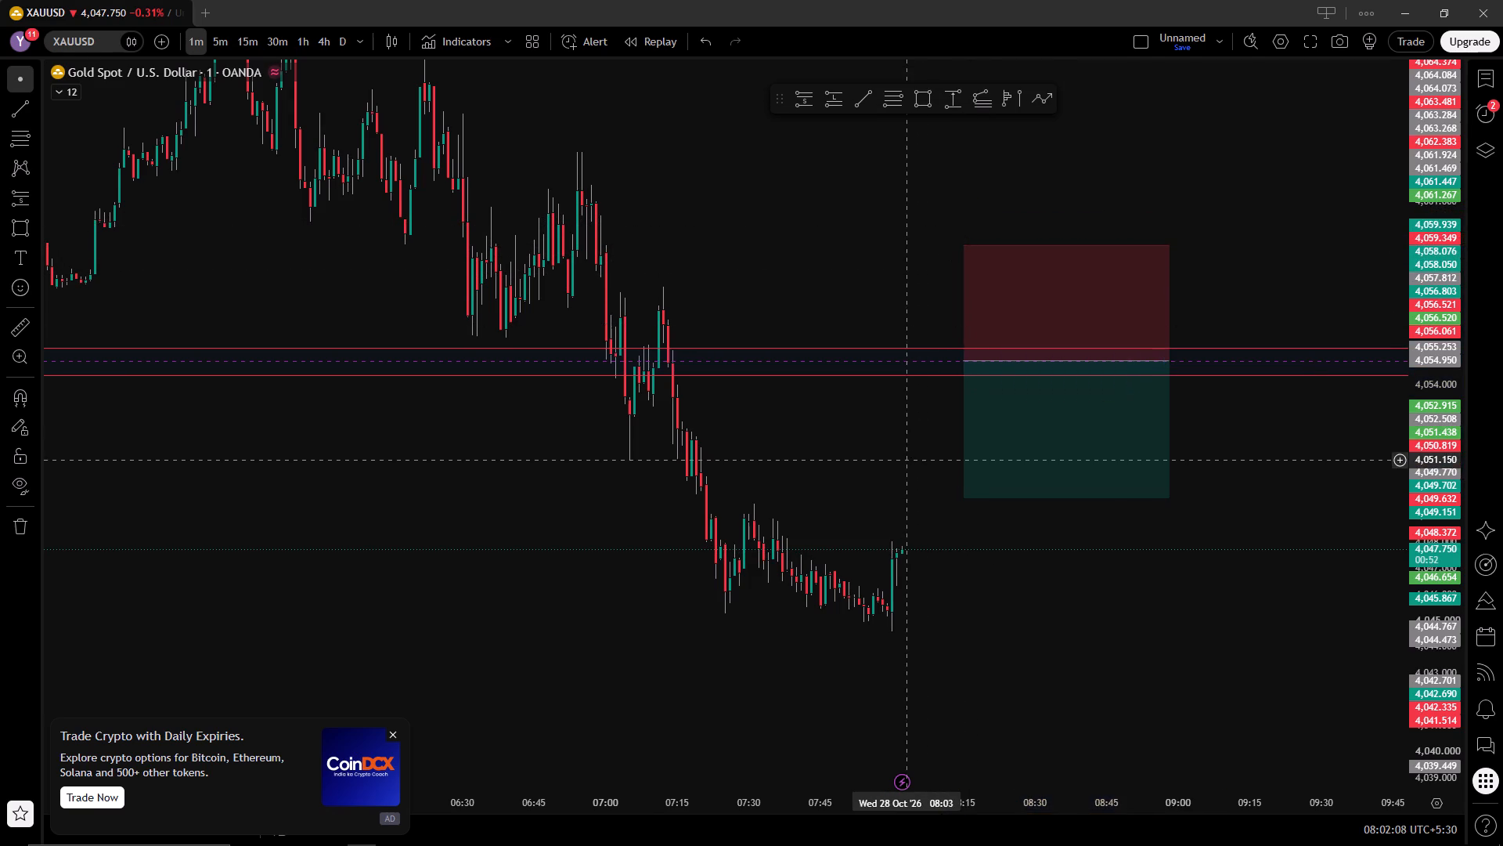
drag(904, 445, 853, 386)
click(852, 386)
drag(910, 424, 906, 462)
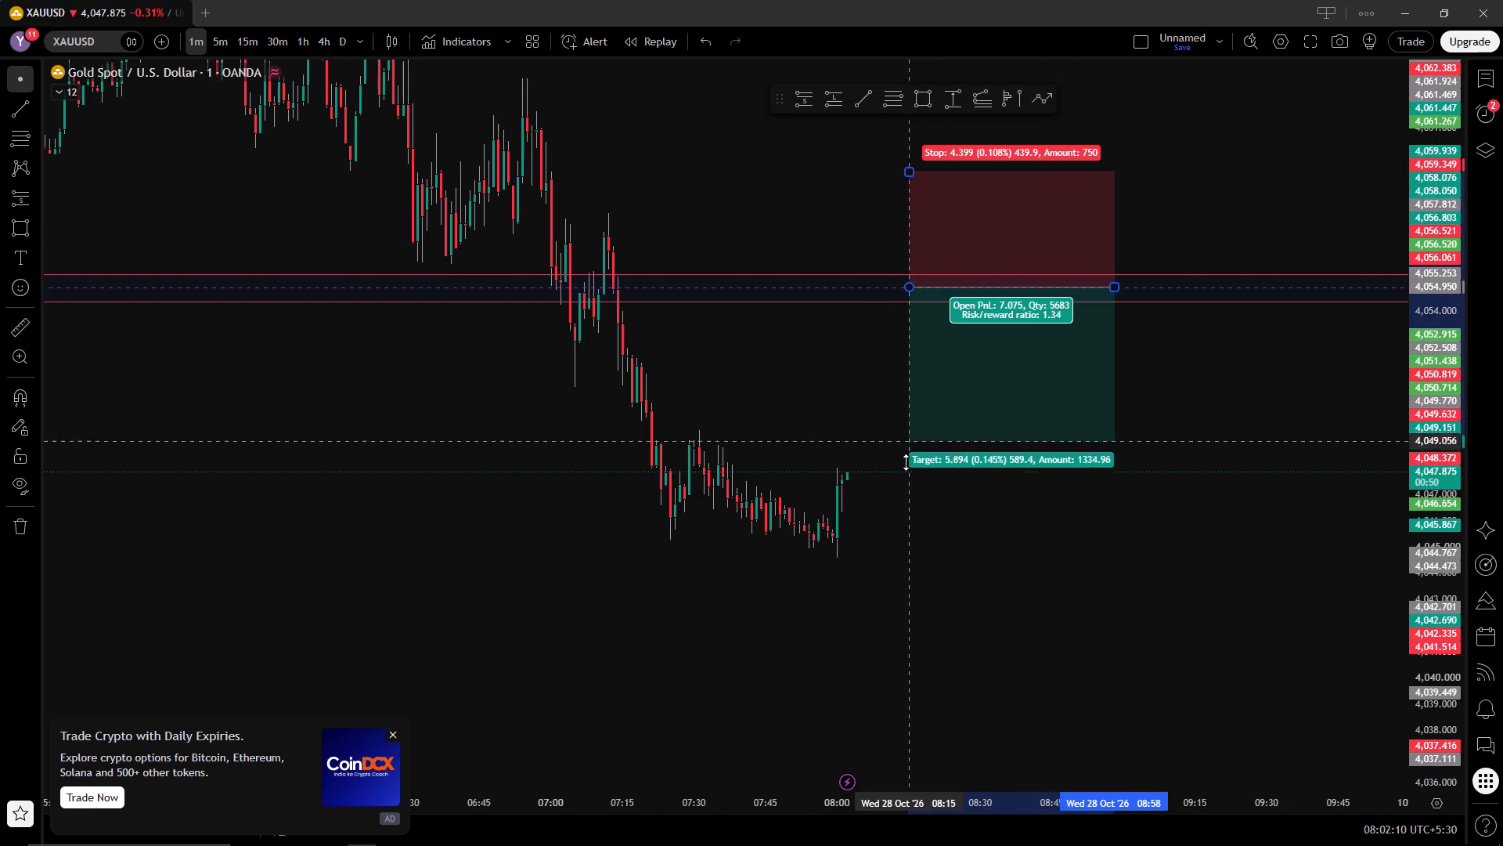
drag(906, 462, 914, 559)
click(914, 559)
Review the short position projection against the marked zone and the recent 1-minute sell-off.
drag(917, 642, 946, 643)
drag(1447, 521, 1423, 578)
drag(1352, 541, 1239, 609)
drag(1231, 613, 1224, 616)
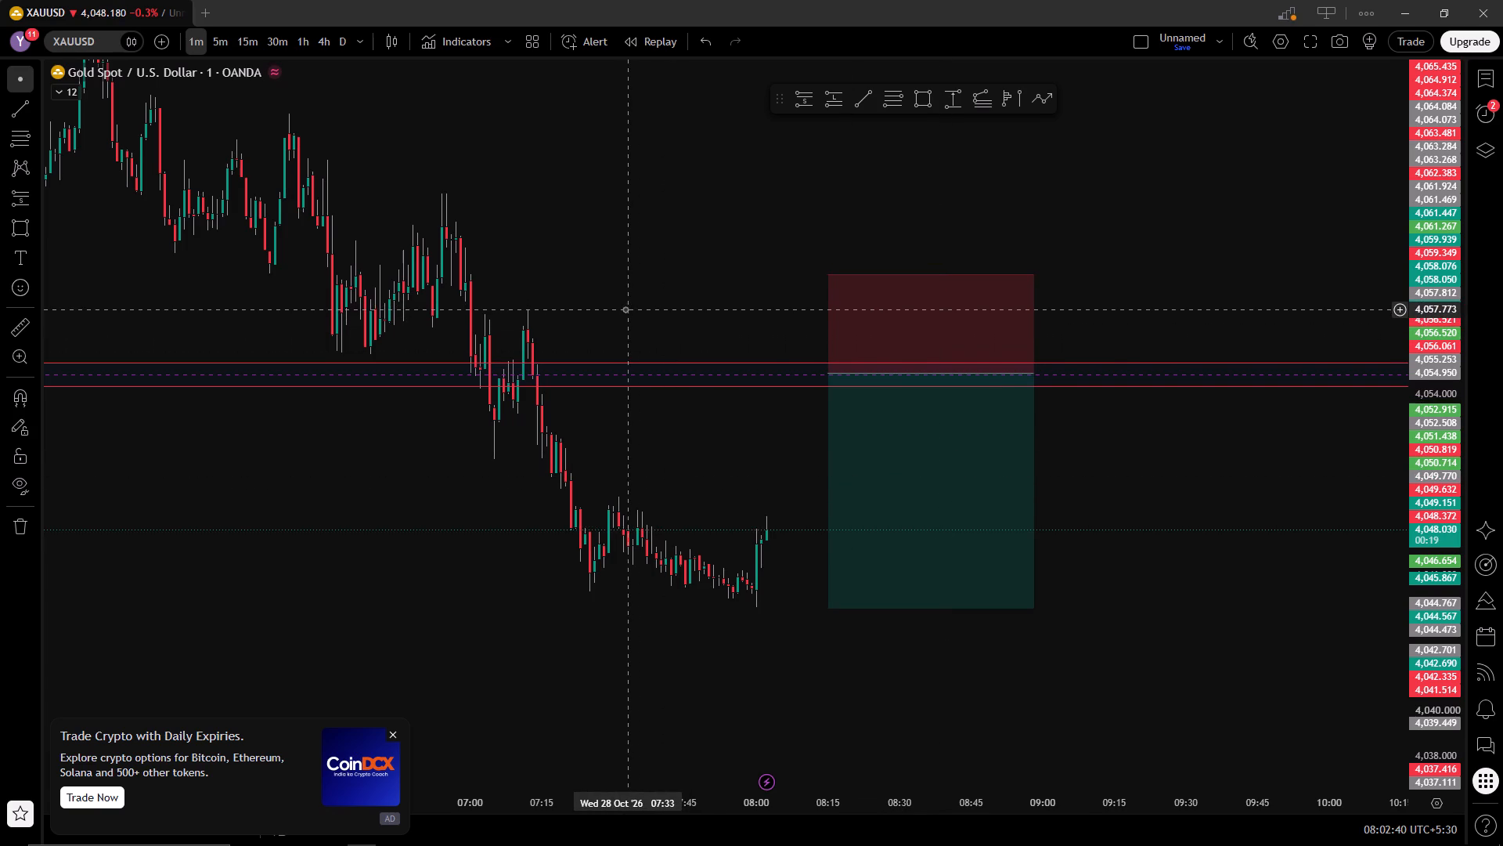
drag(625, 309, 722, 326)
click(722, 326)
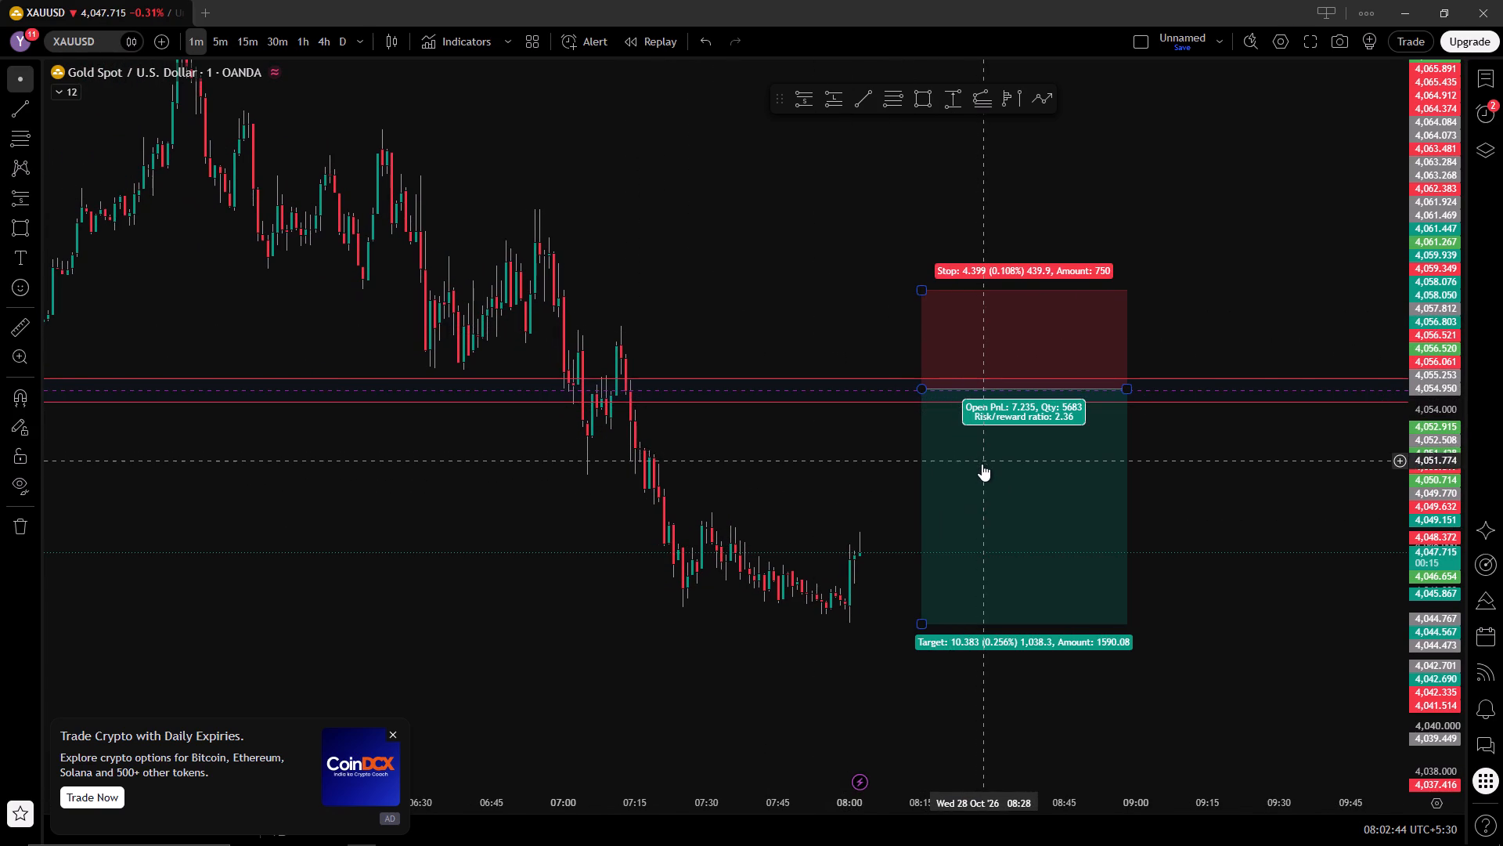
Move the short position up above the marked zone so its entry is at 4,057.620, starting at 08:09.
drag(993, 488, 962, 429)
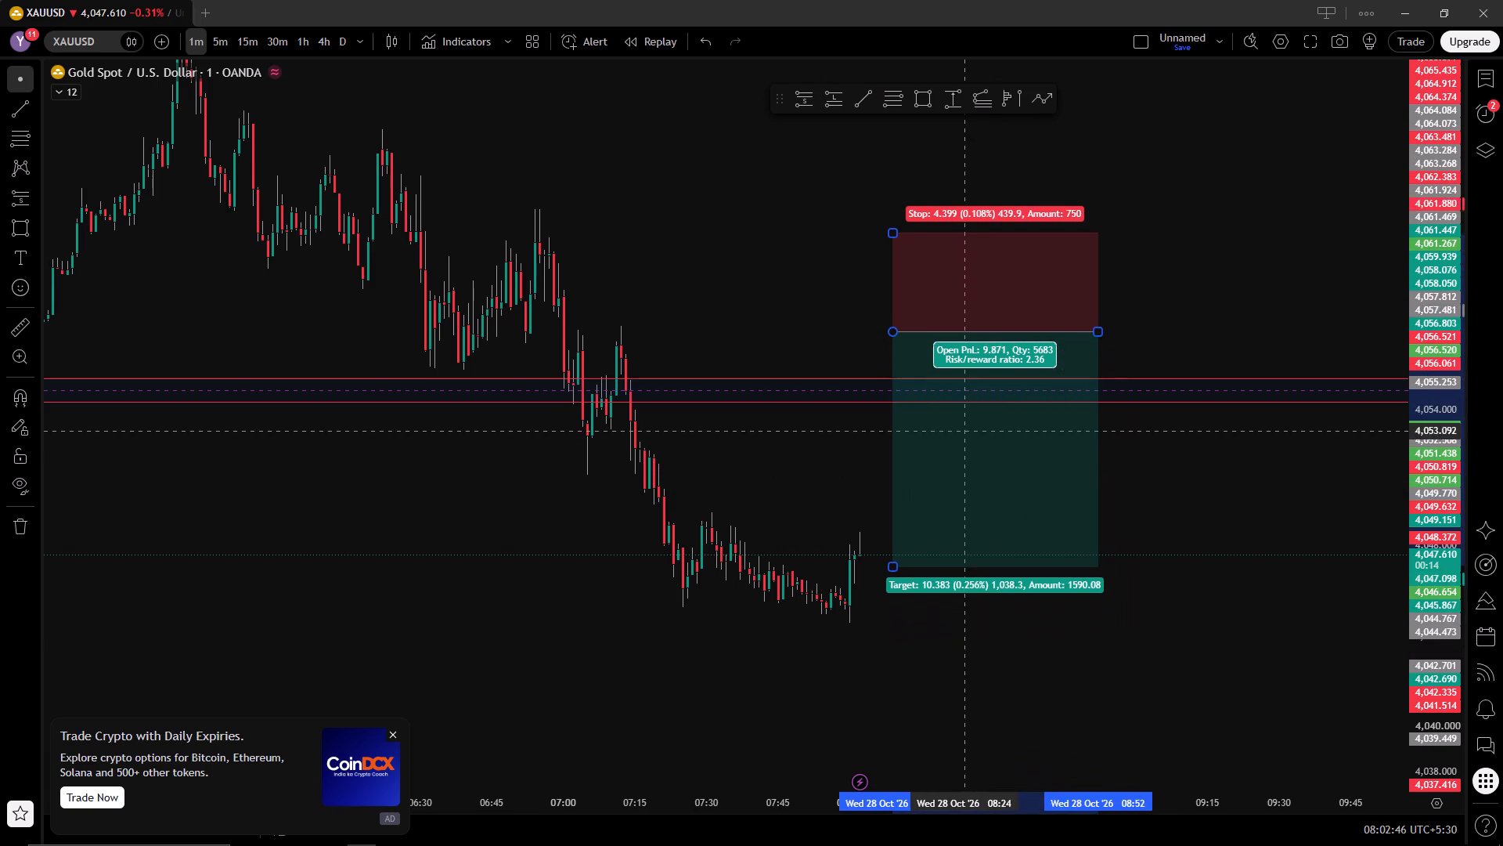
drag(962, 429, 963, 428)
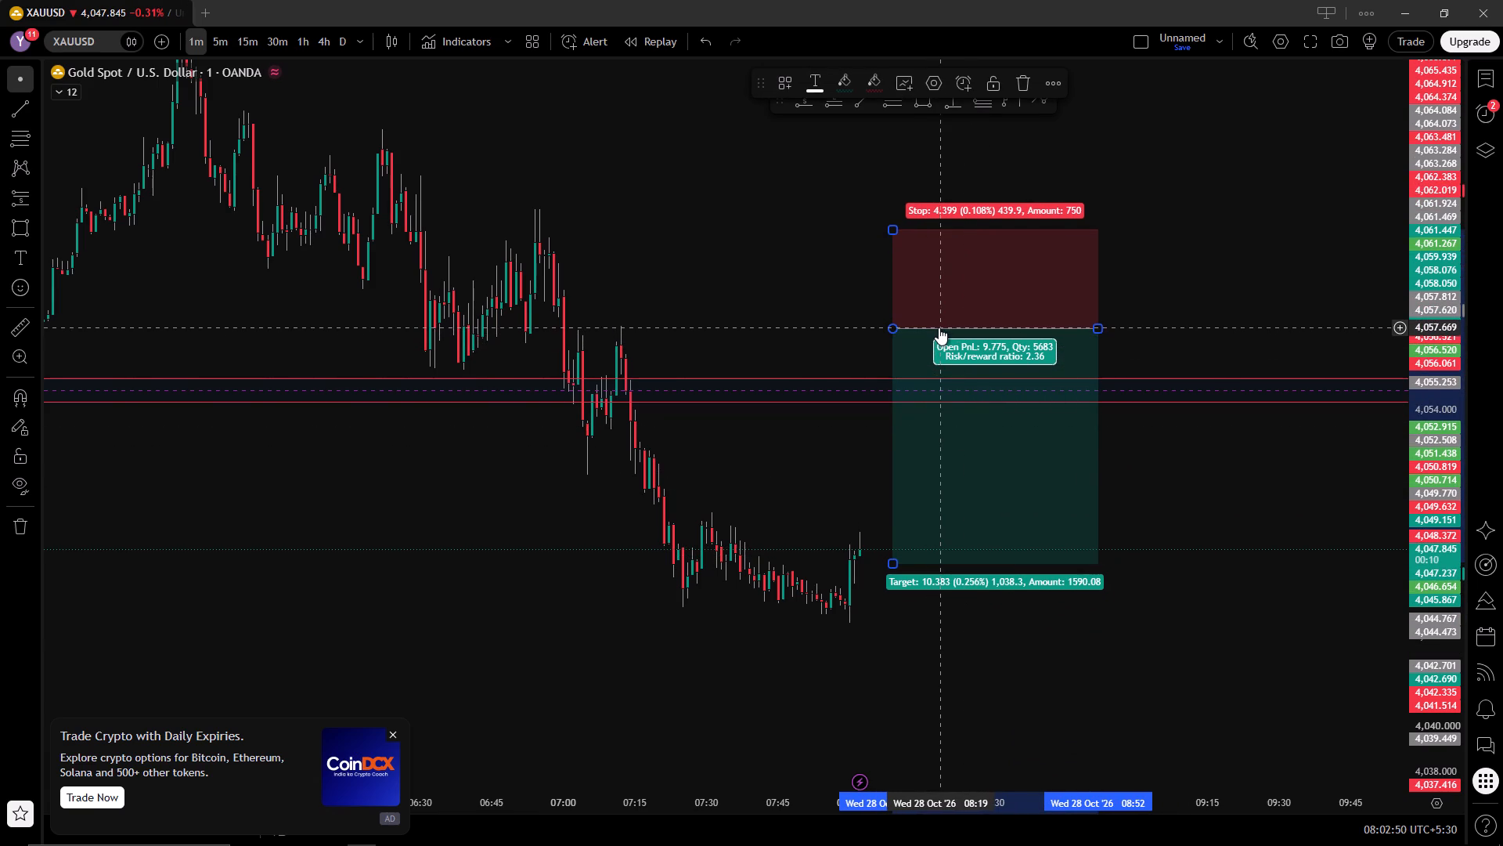
Raise the short position's stop to 4,062.835 and lower its target to 4,044.735.
drag(893, 226, 886, 211)
click(886, 211)
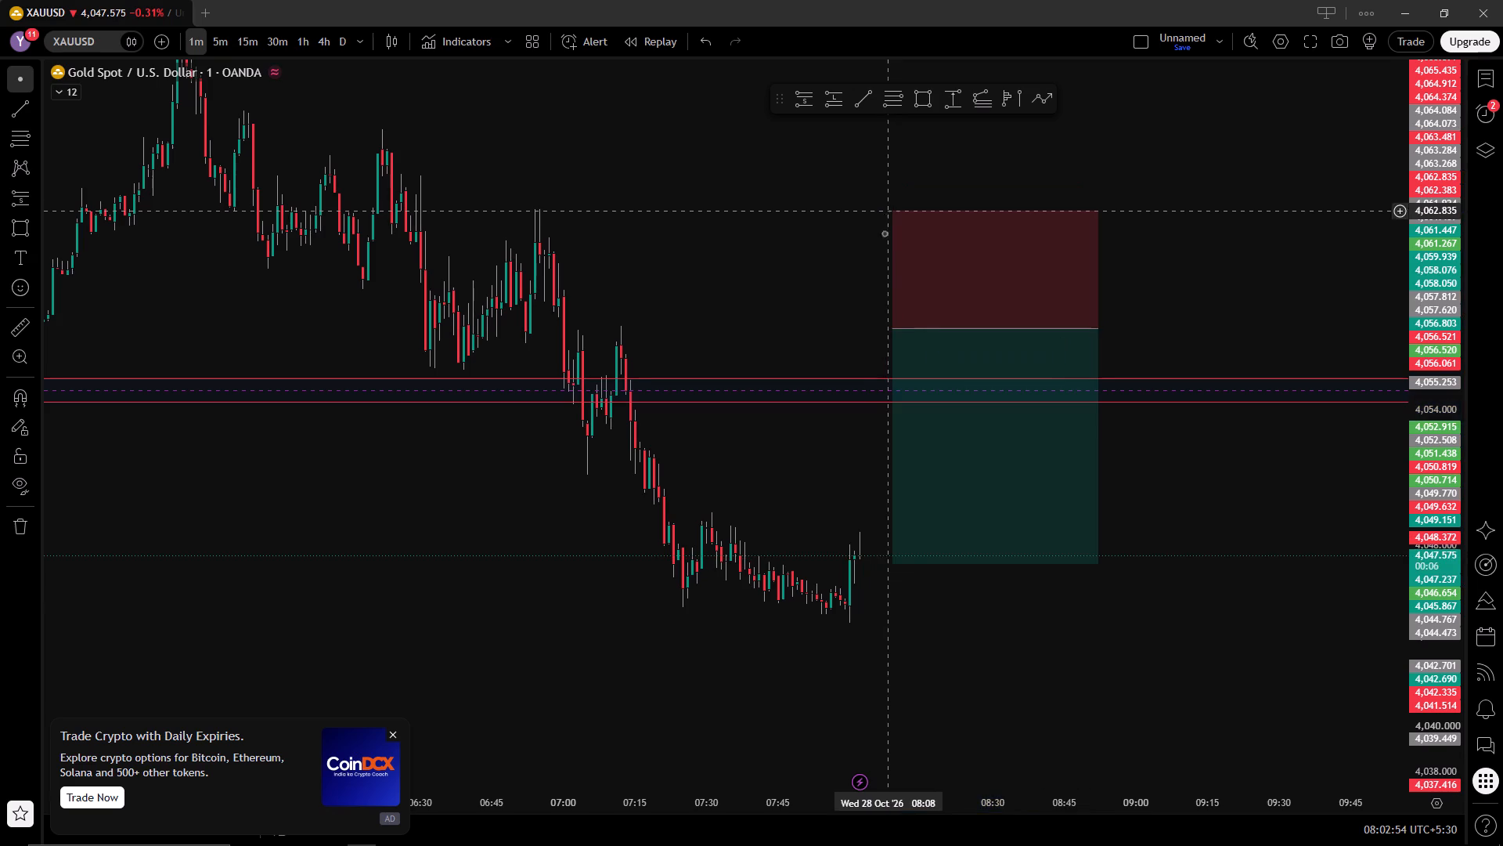
drag(892, 563, 892, 578)
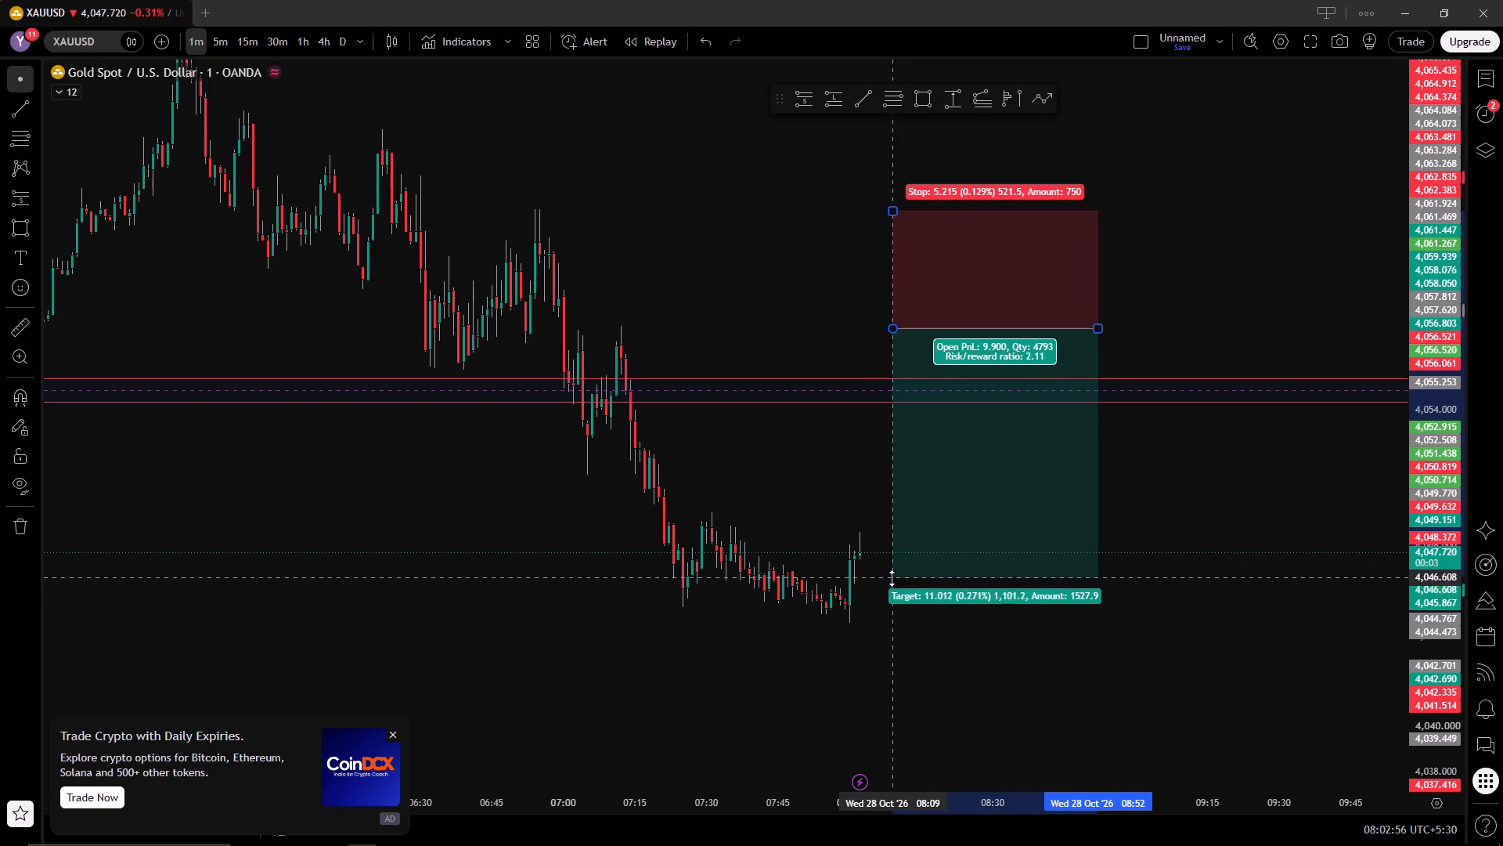
drag(892, 578, 891, 622)
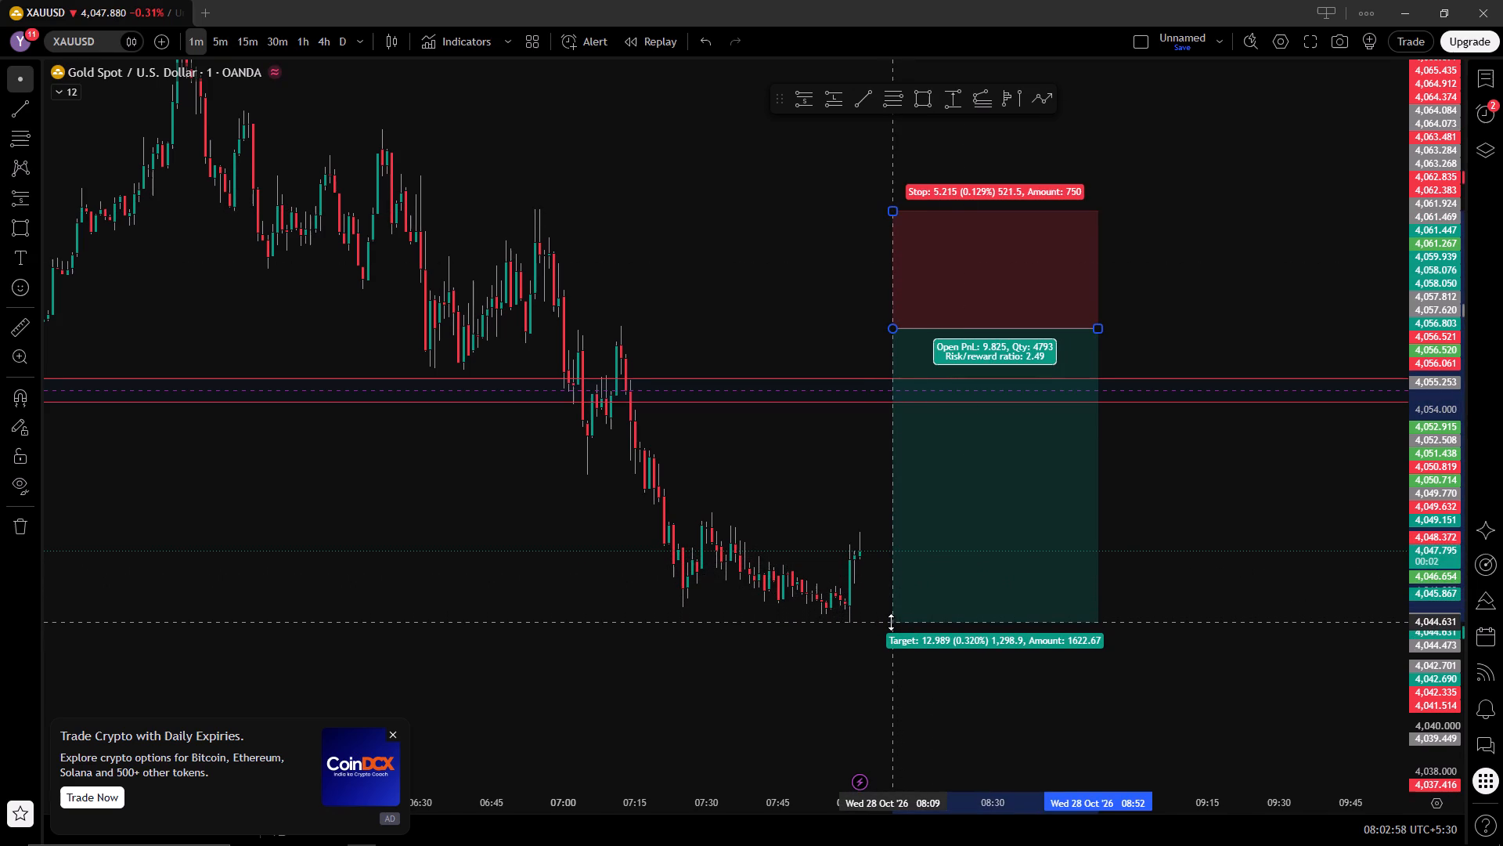
drag(891, 622, 891, 628)
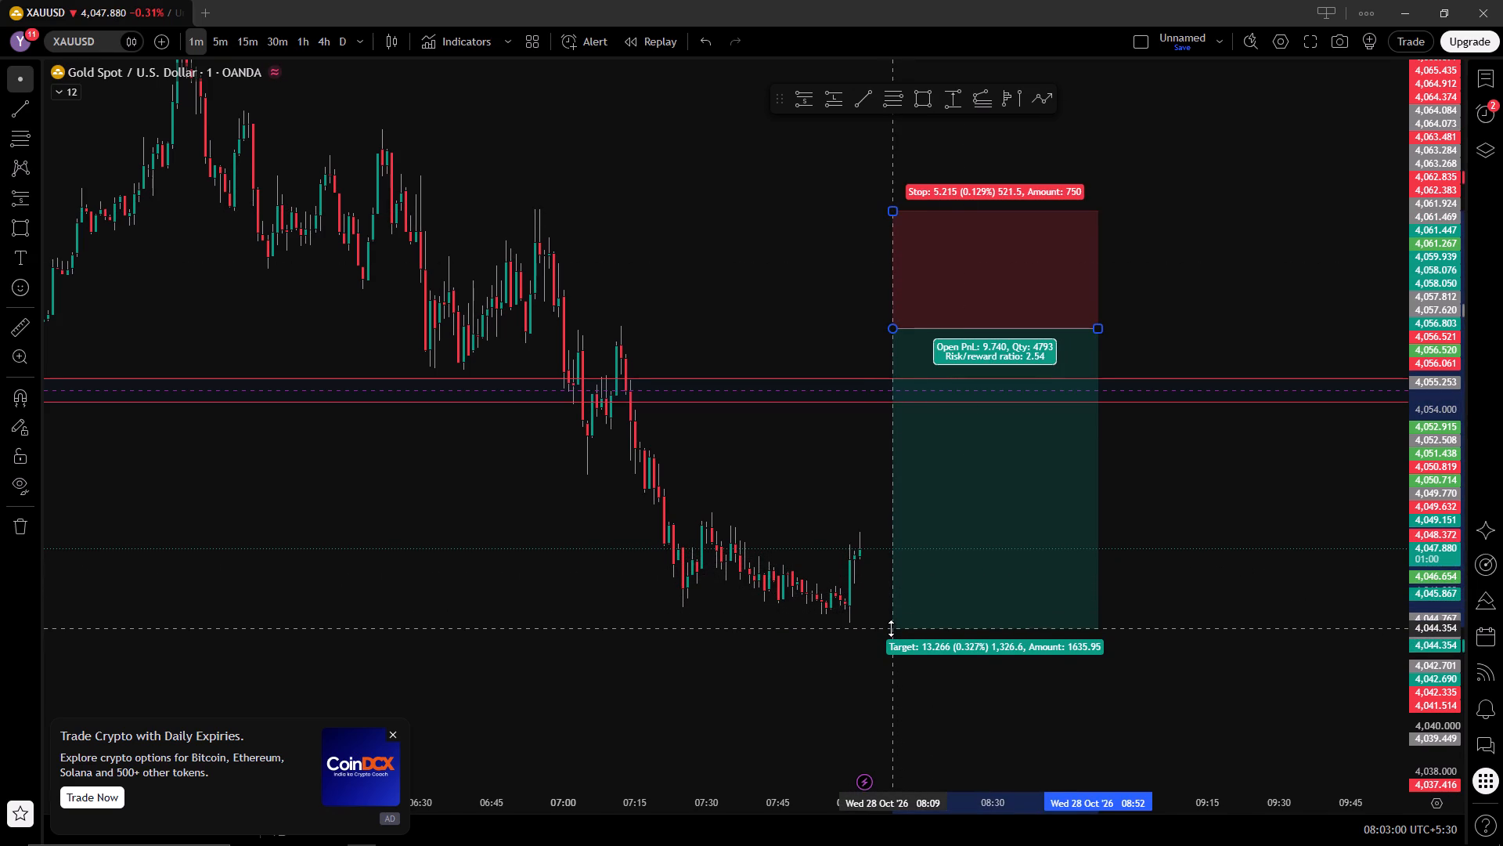
drag(891, 628, 892, 620)
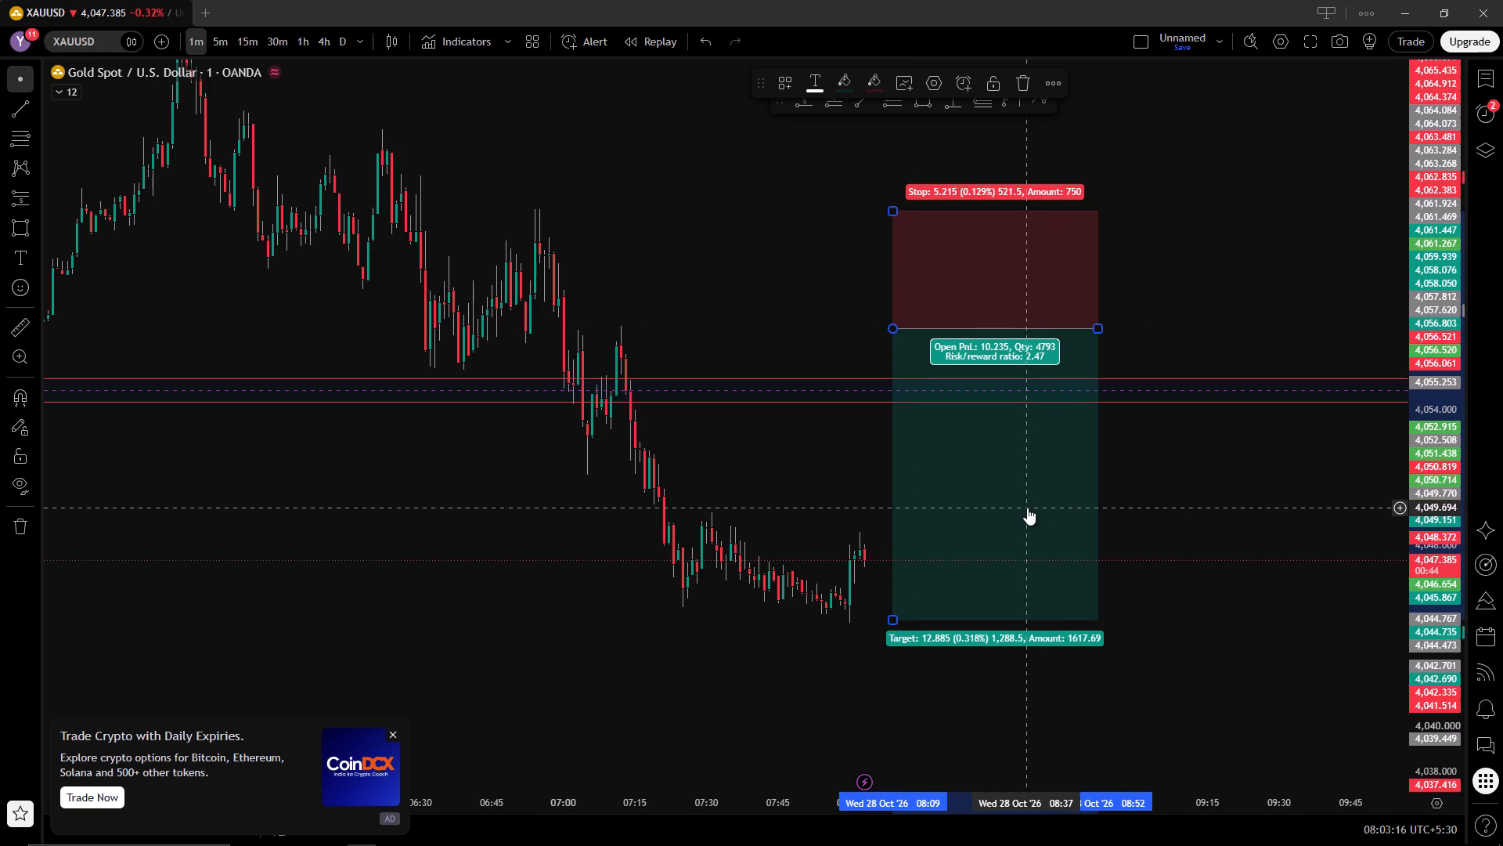
Move the short position back into the marked zone with its entry at 4,054.881, starting at 08:46.
drag(1027, 508, 1173, 571)
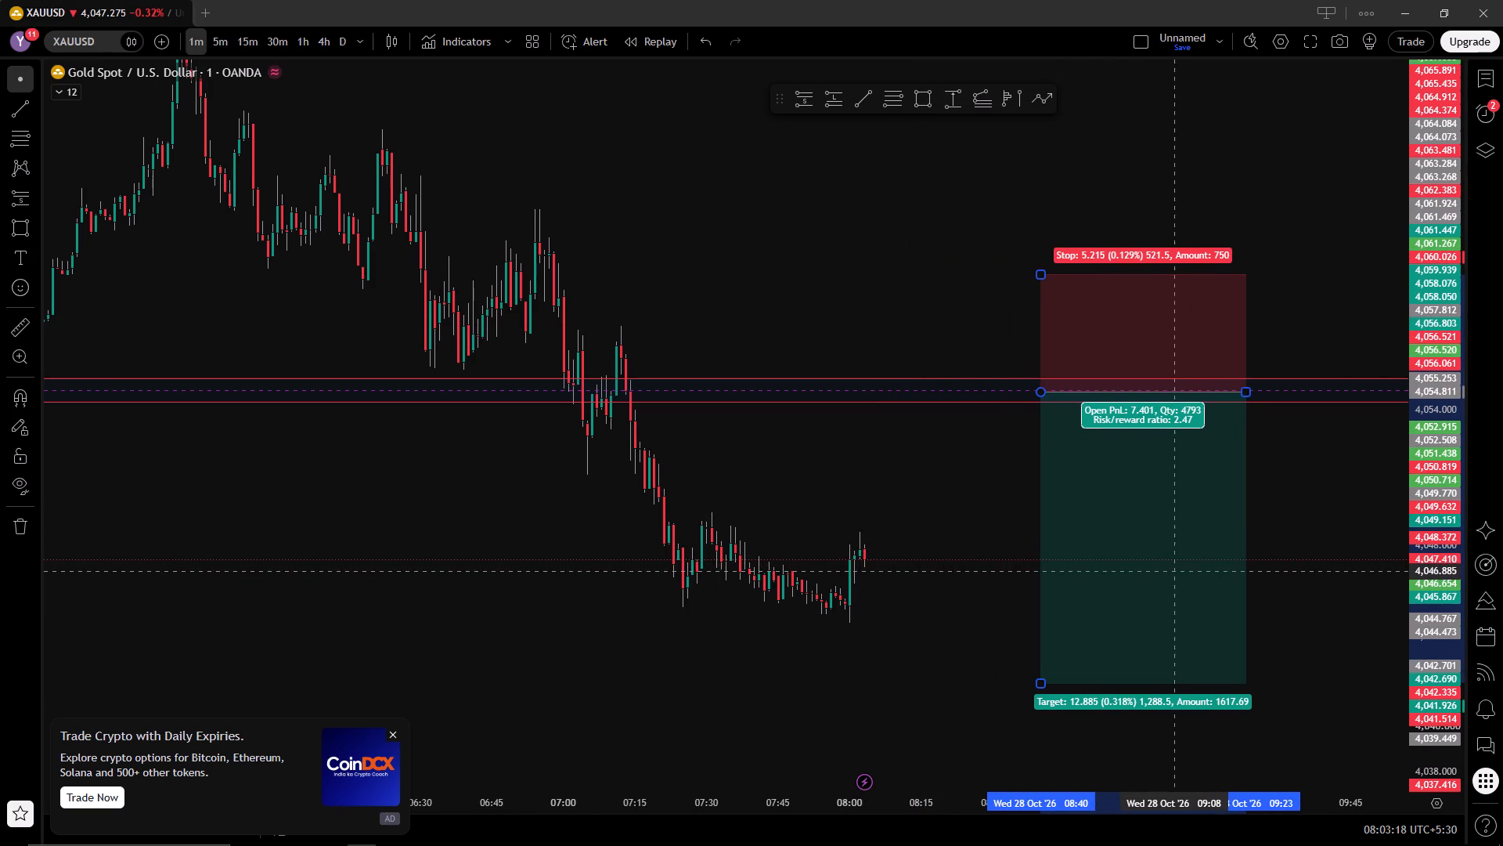
drag(1173, 571, 1195, 568)
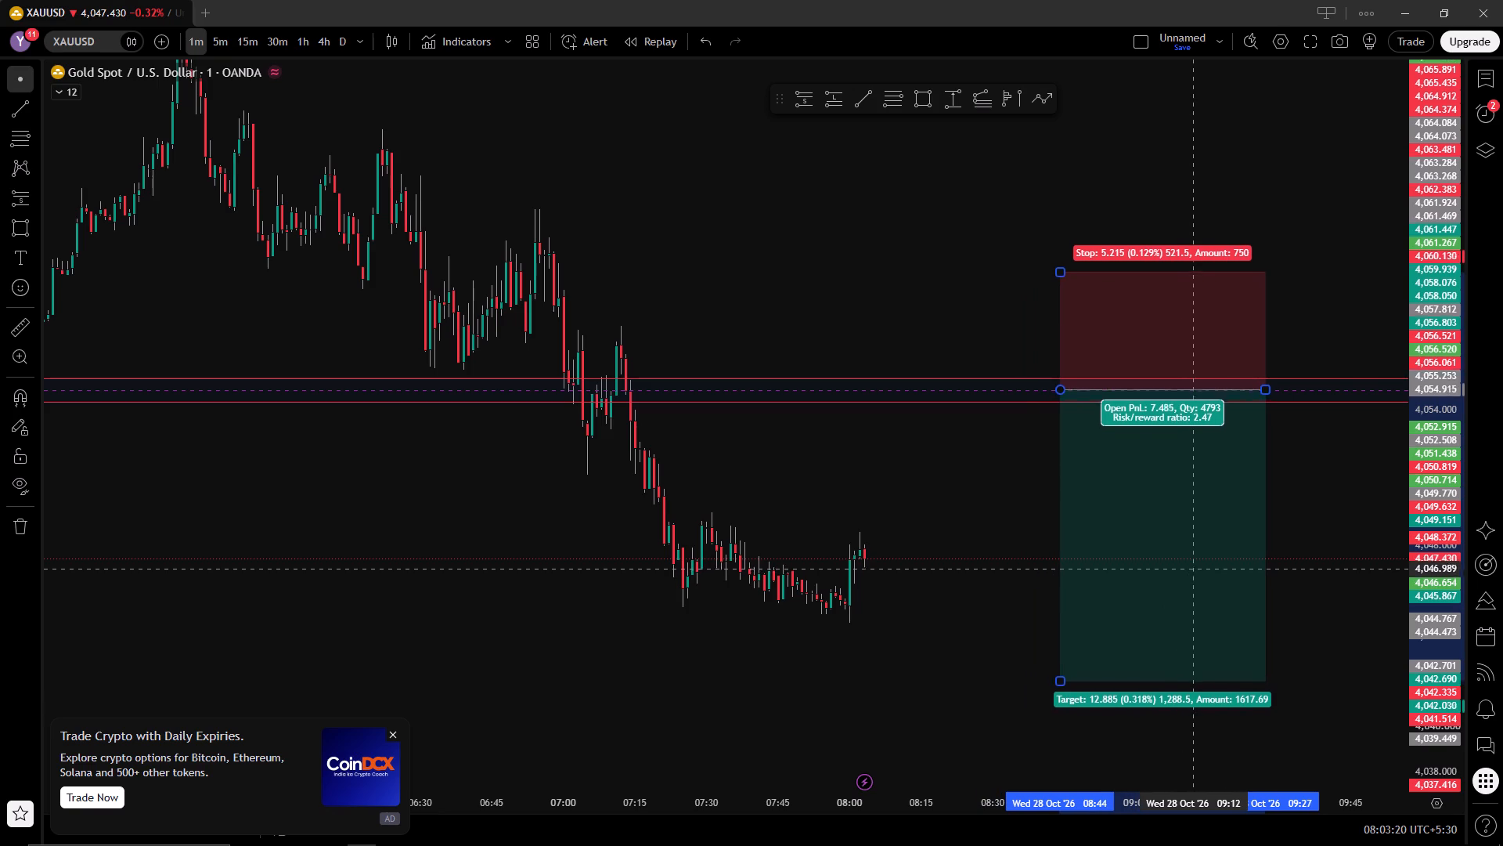
drag(1195, 568, 1202, 569)
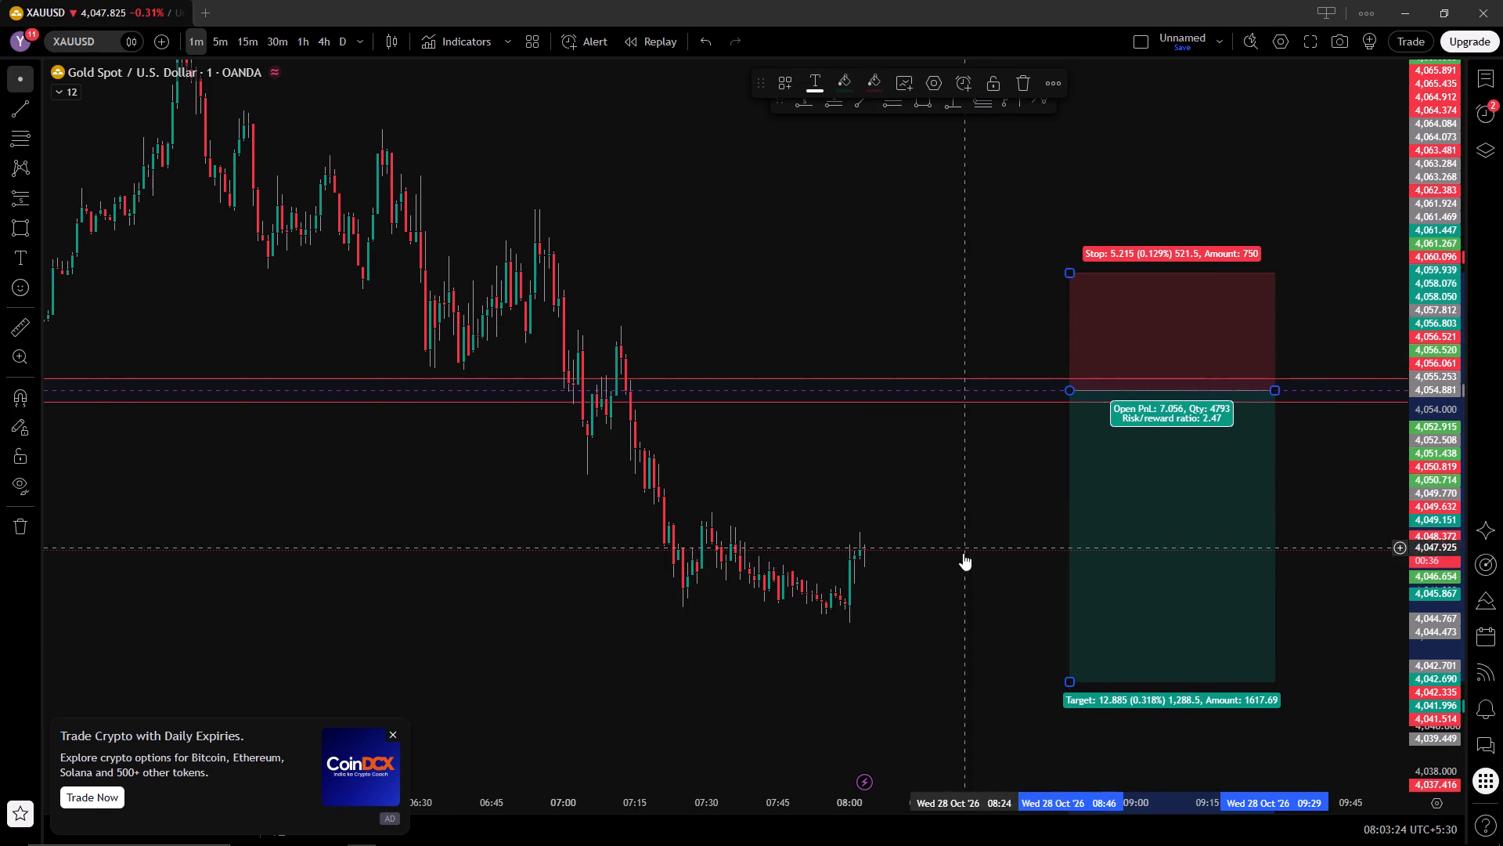
double_click(963, 552)
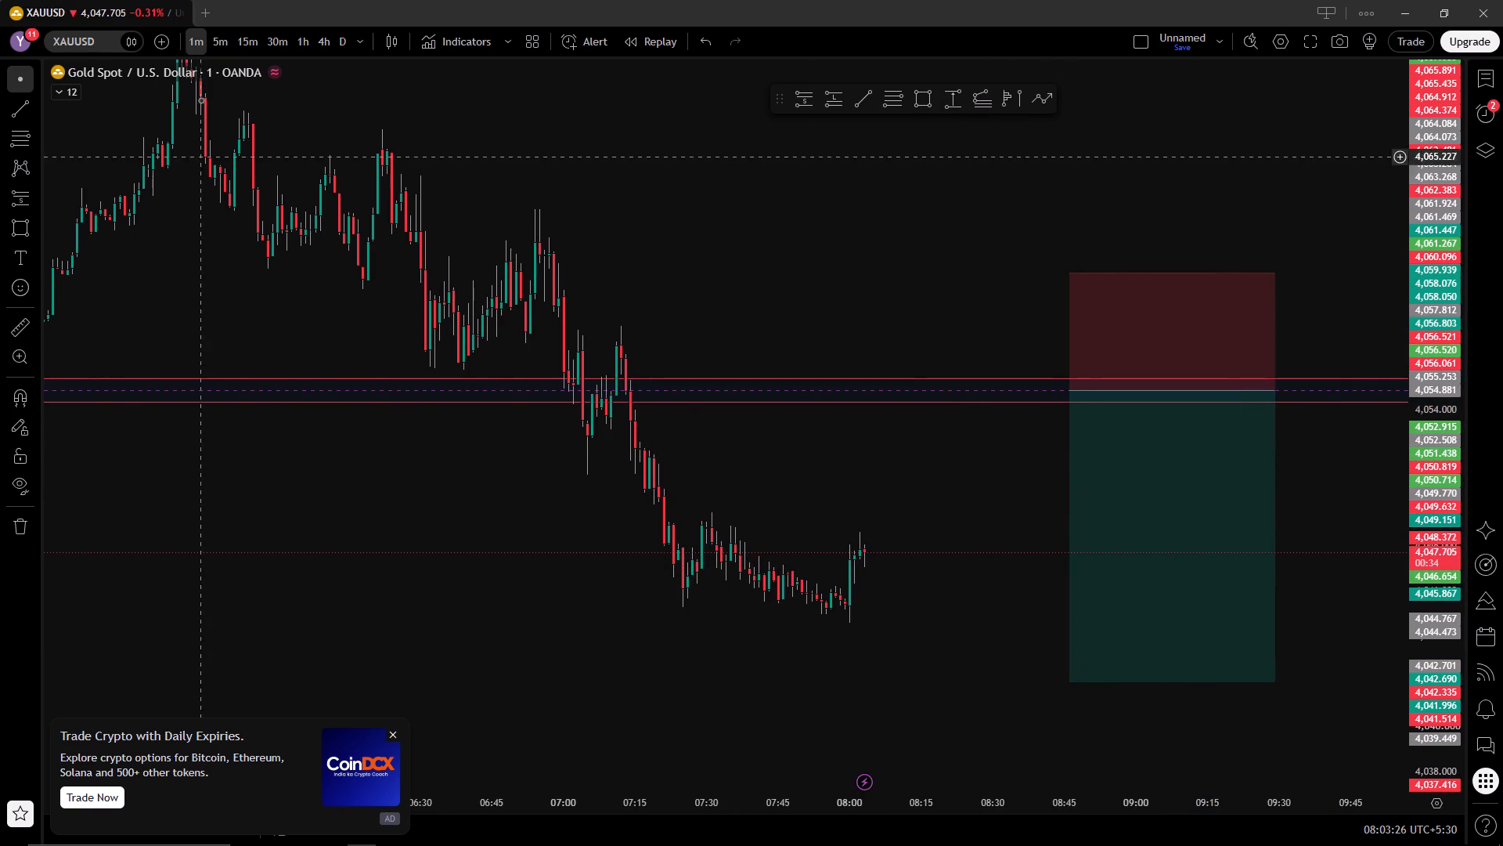
Switch to the 5-minute timeframe and examine the short position against the marked zone and the sell-off.
click(217, 35)
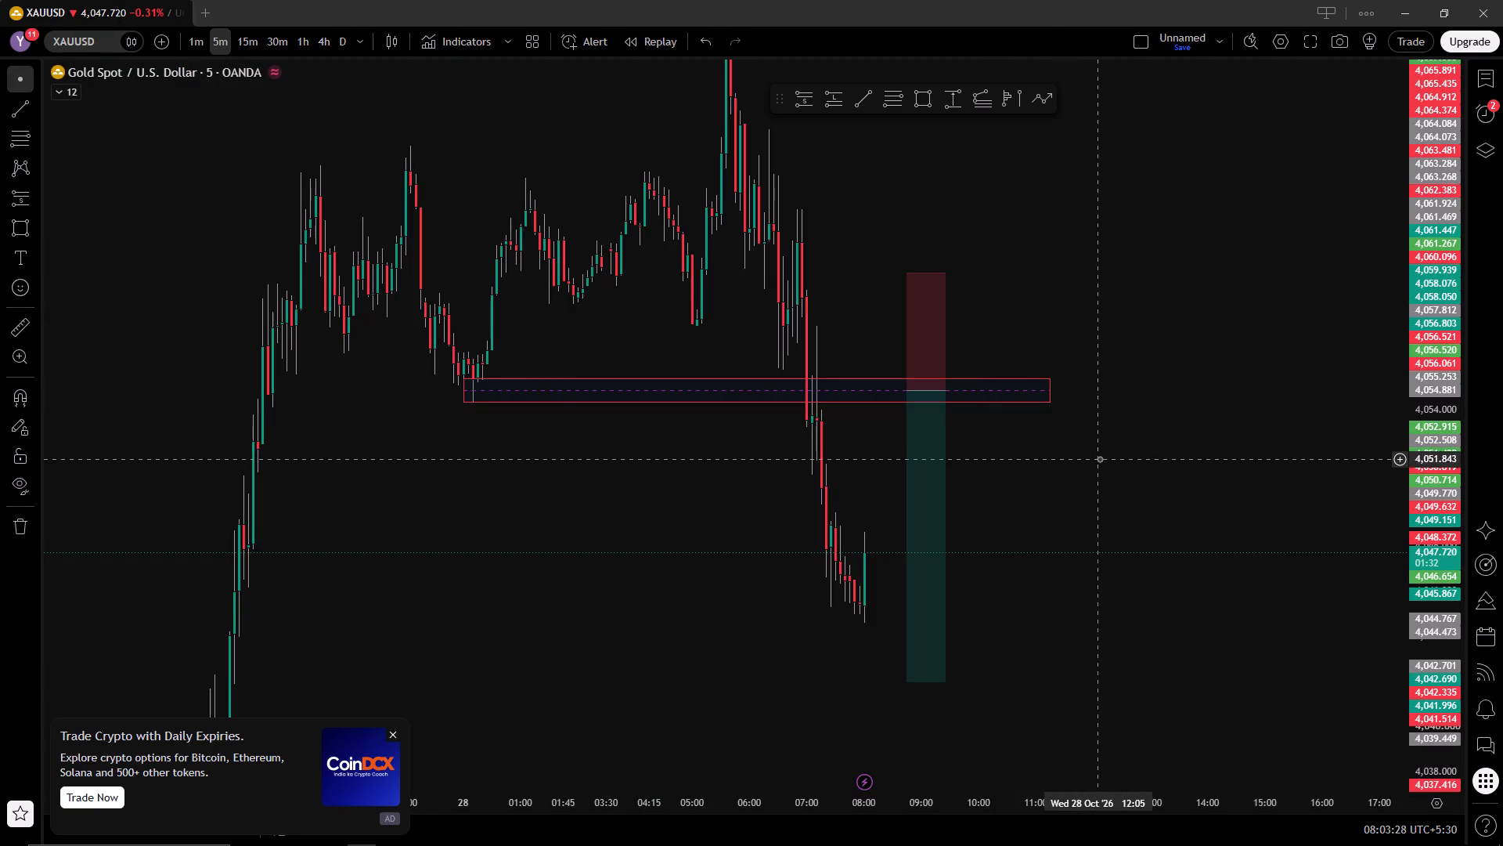
drag(888, 804, 769, 808)
drag(1043, 675, 1154, 664)
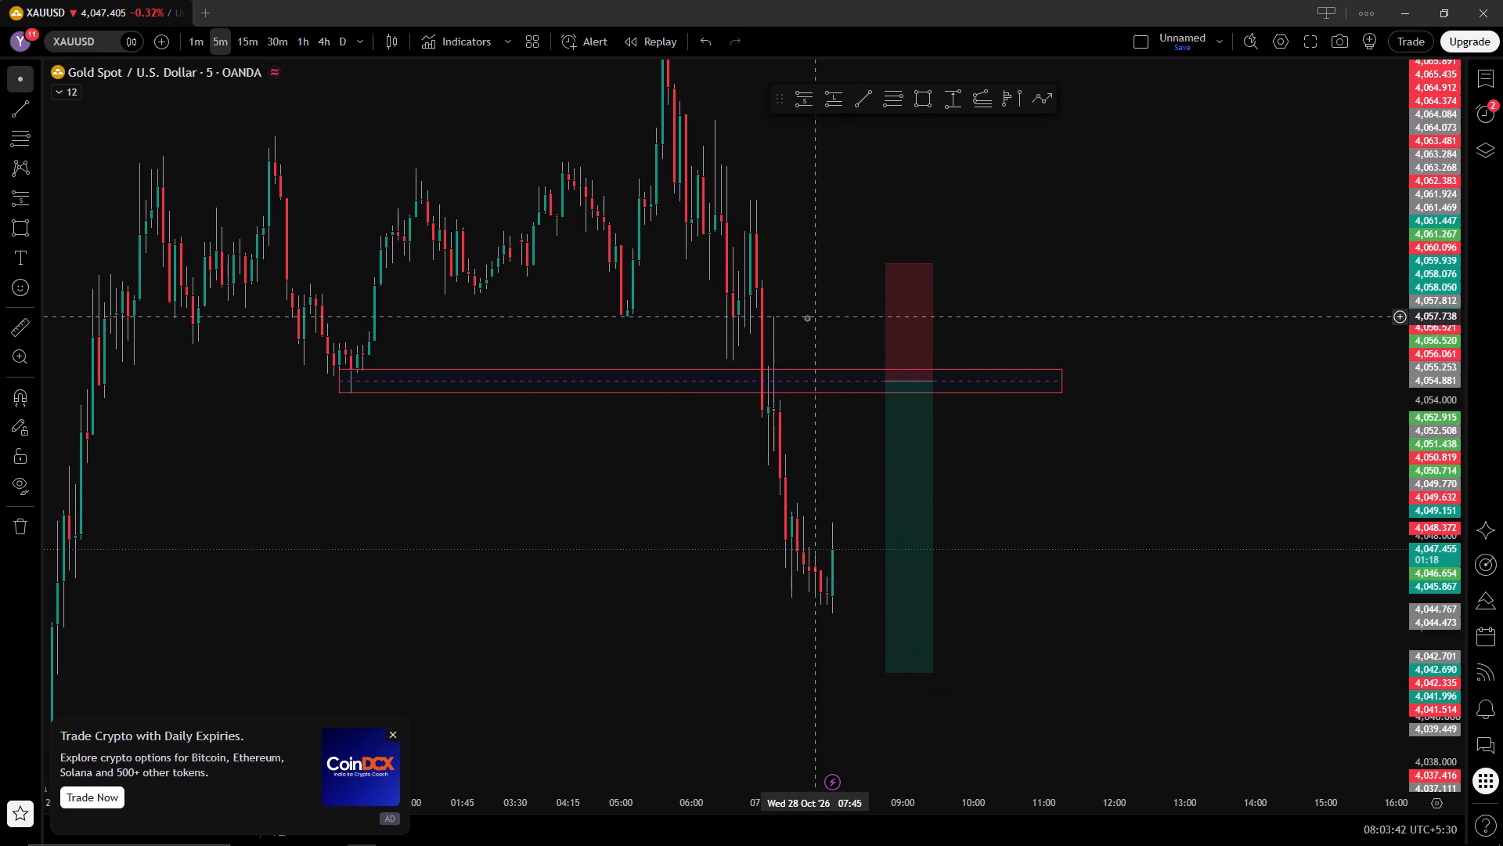
drag(1112, 583, 1213, 589)
click(1217, 591)
drag(997, 806, 882, 806)
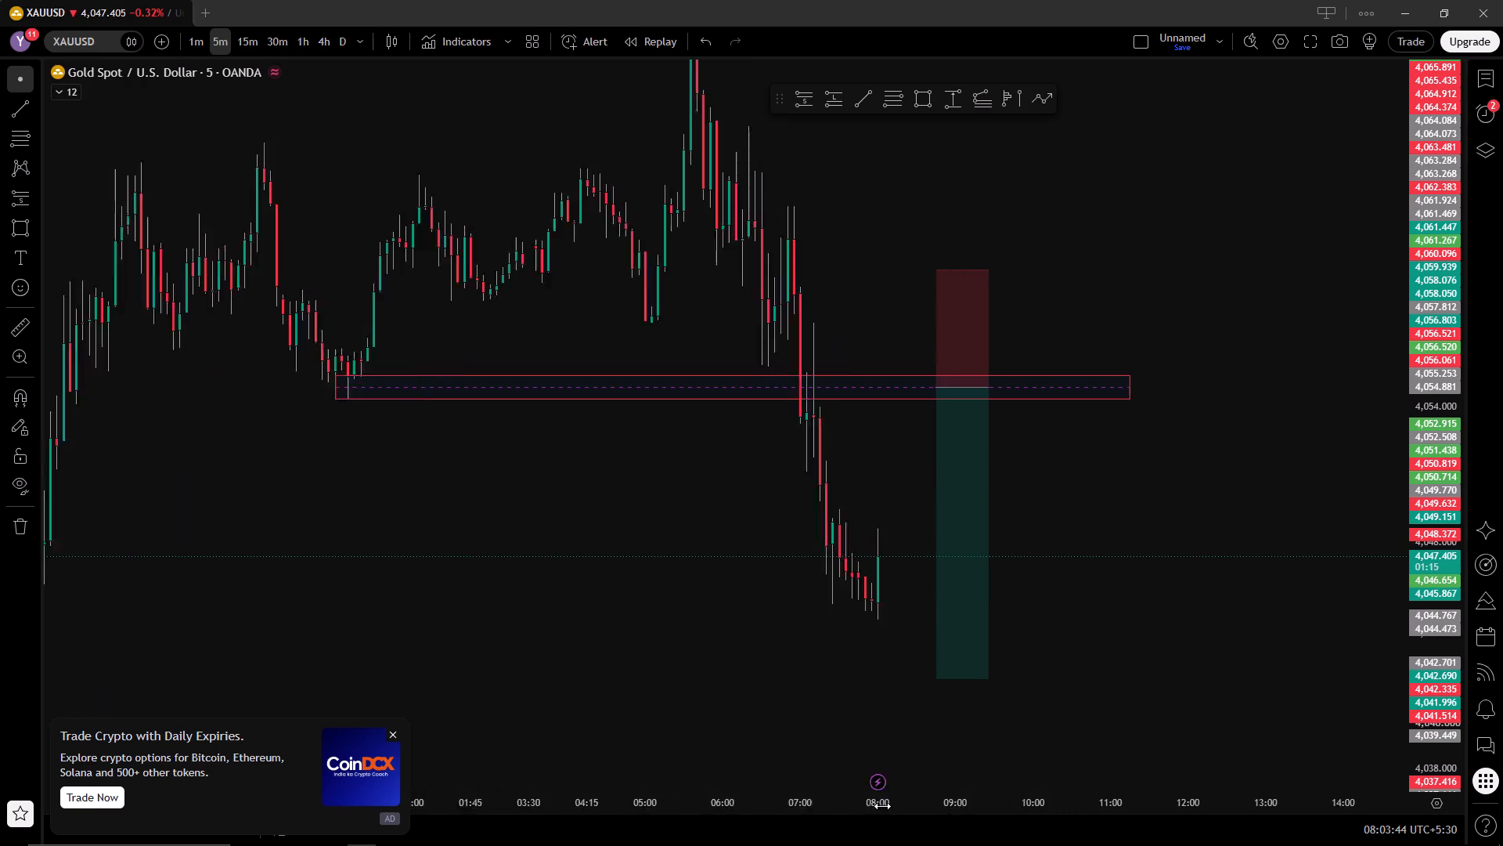
drag(882, 806, 784, 796)
click(780, 796)
drag(1039, 680, 1313, 678)
click(1314, 678)
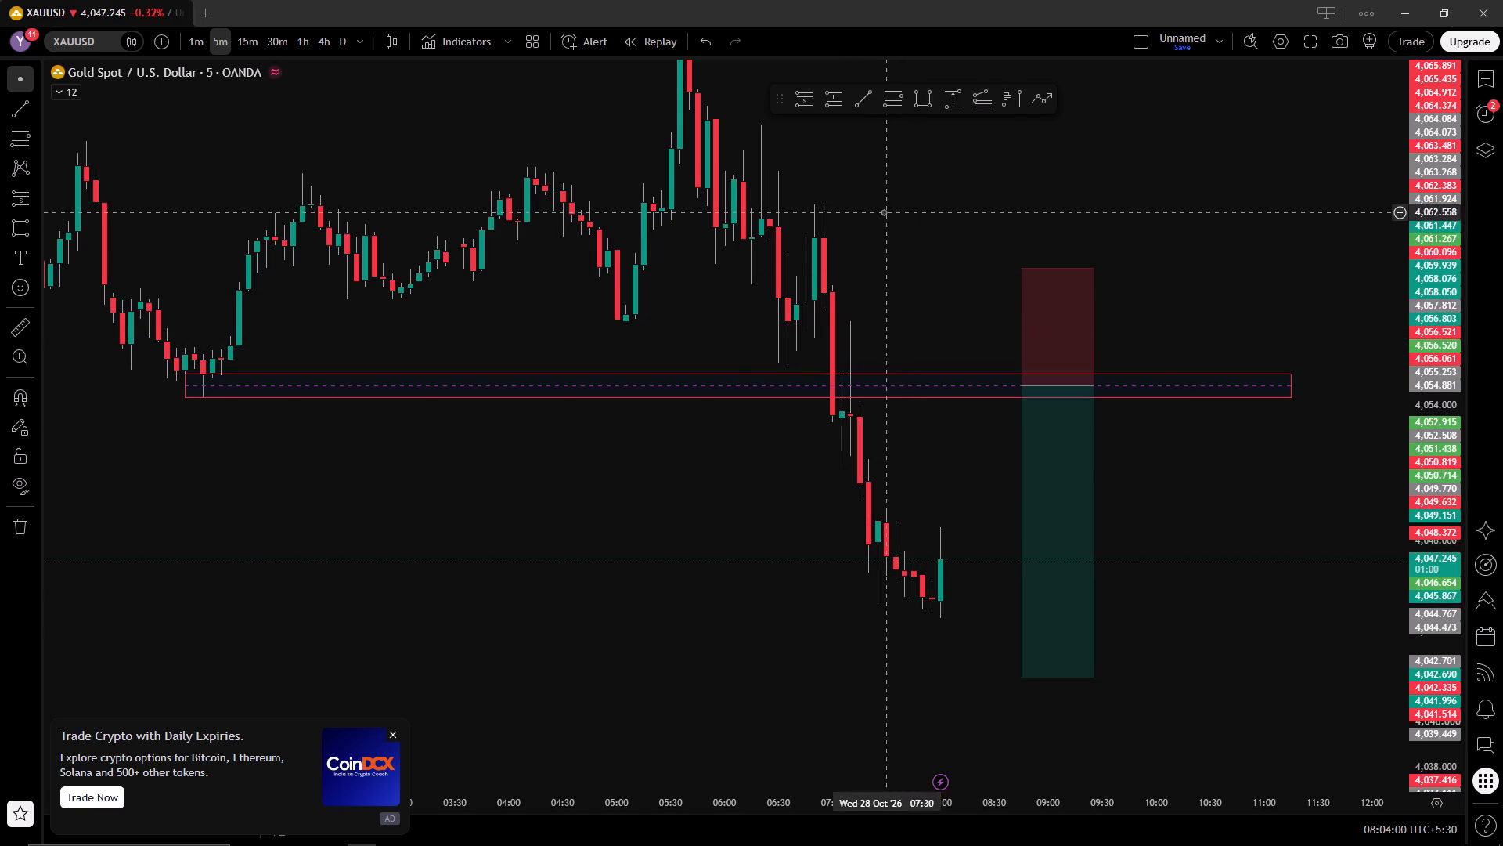
Draw a rectangle zone across the earlier 5-minute highs, from about 4,063.494 to 4,064.846, extending to 12:25.
drag(906, 241, 1041, 421)
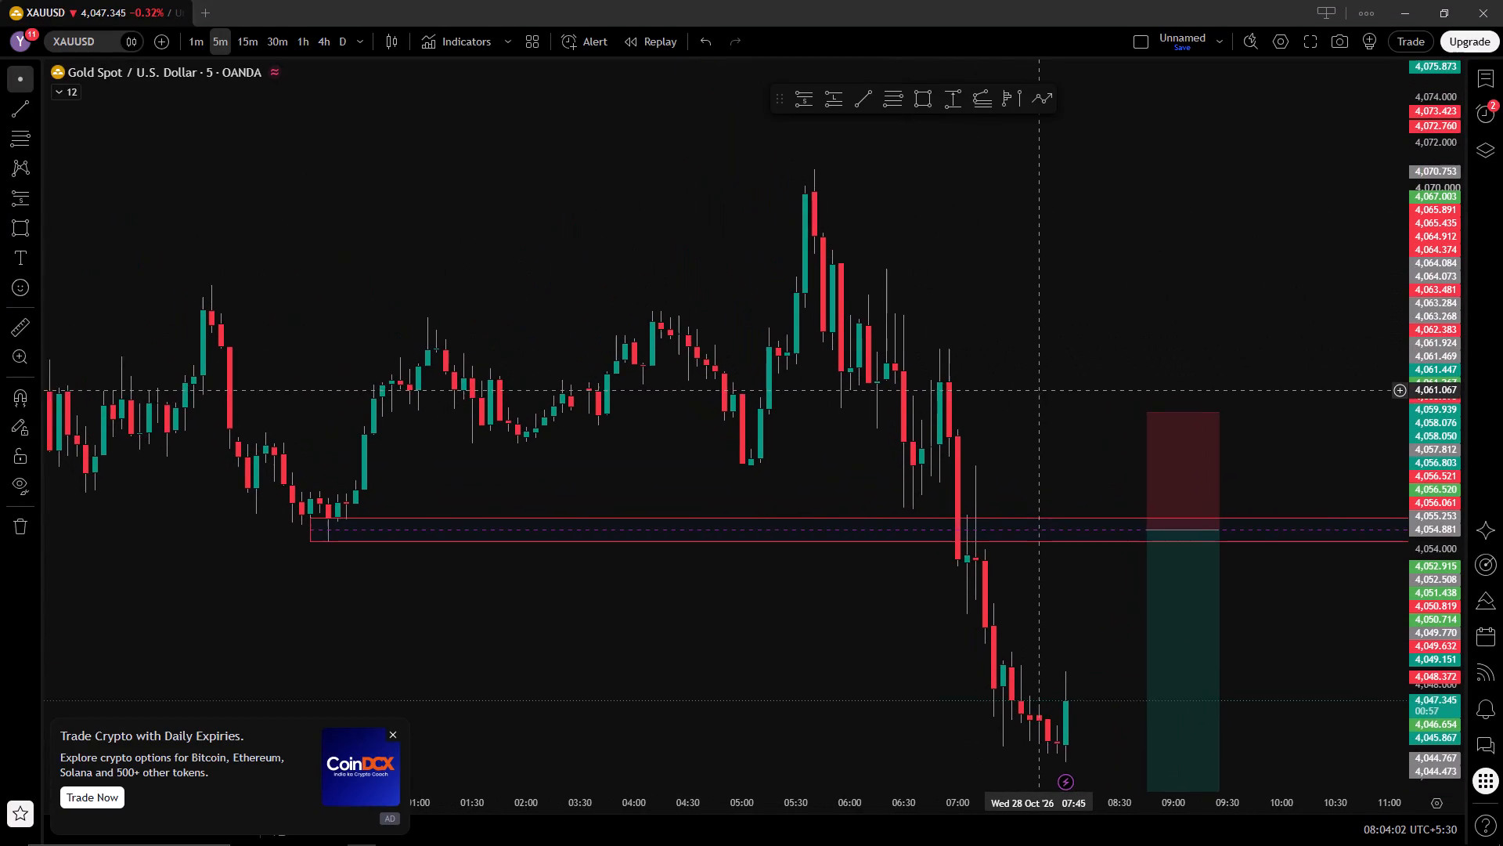
drag(1041, 421, 1041, 421)
drag(770, 807, 991, 769)
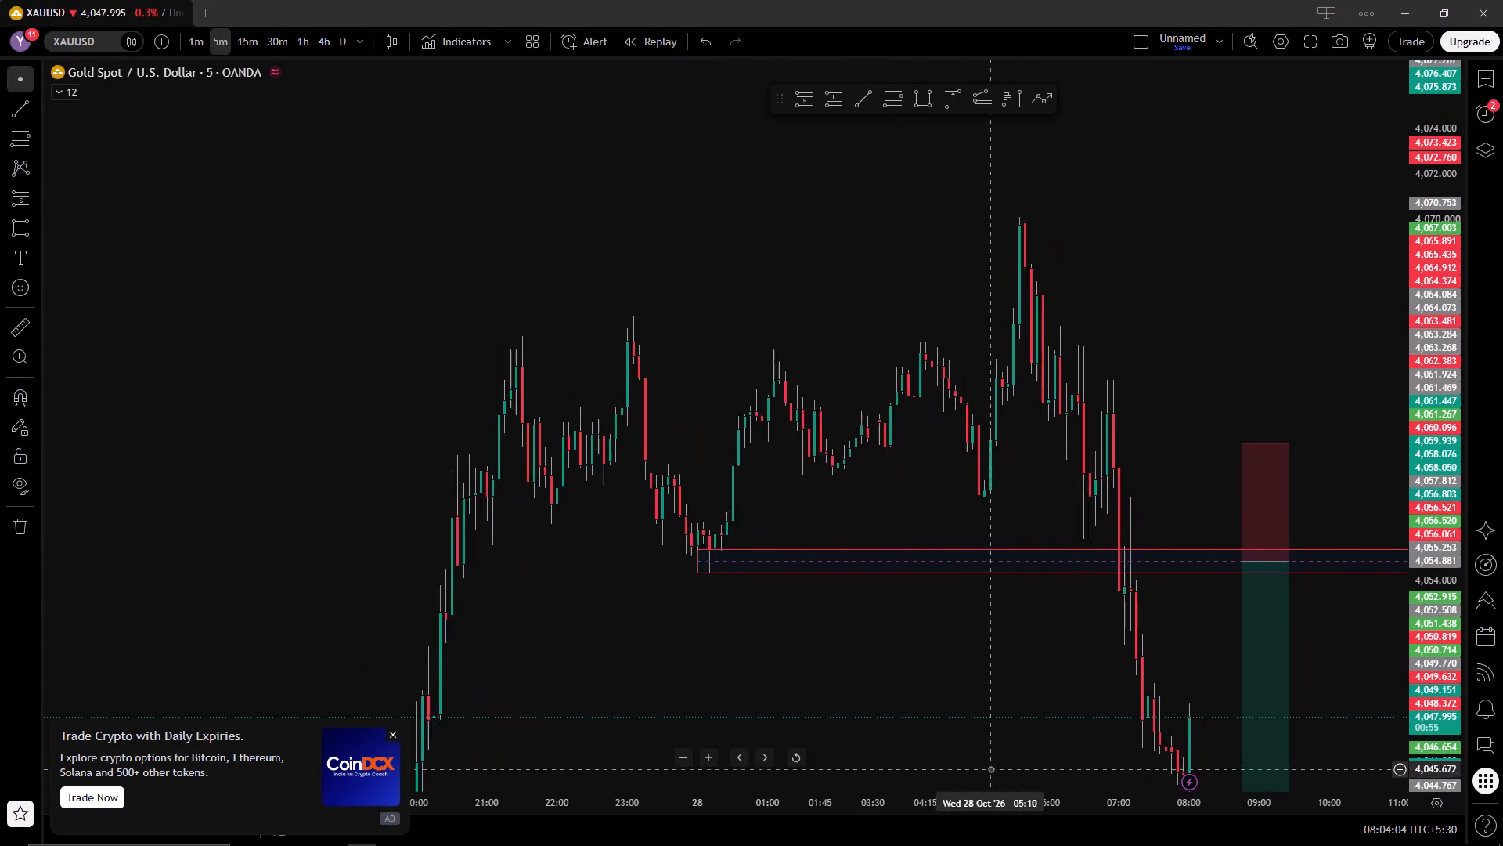
drag(991, 769, 988, 768)
click(987, 768)
drag(939, 642, 778, 666)
click(778, 666)
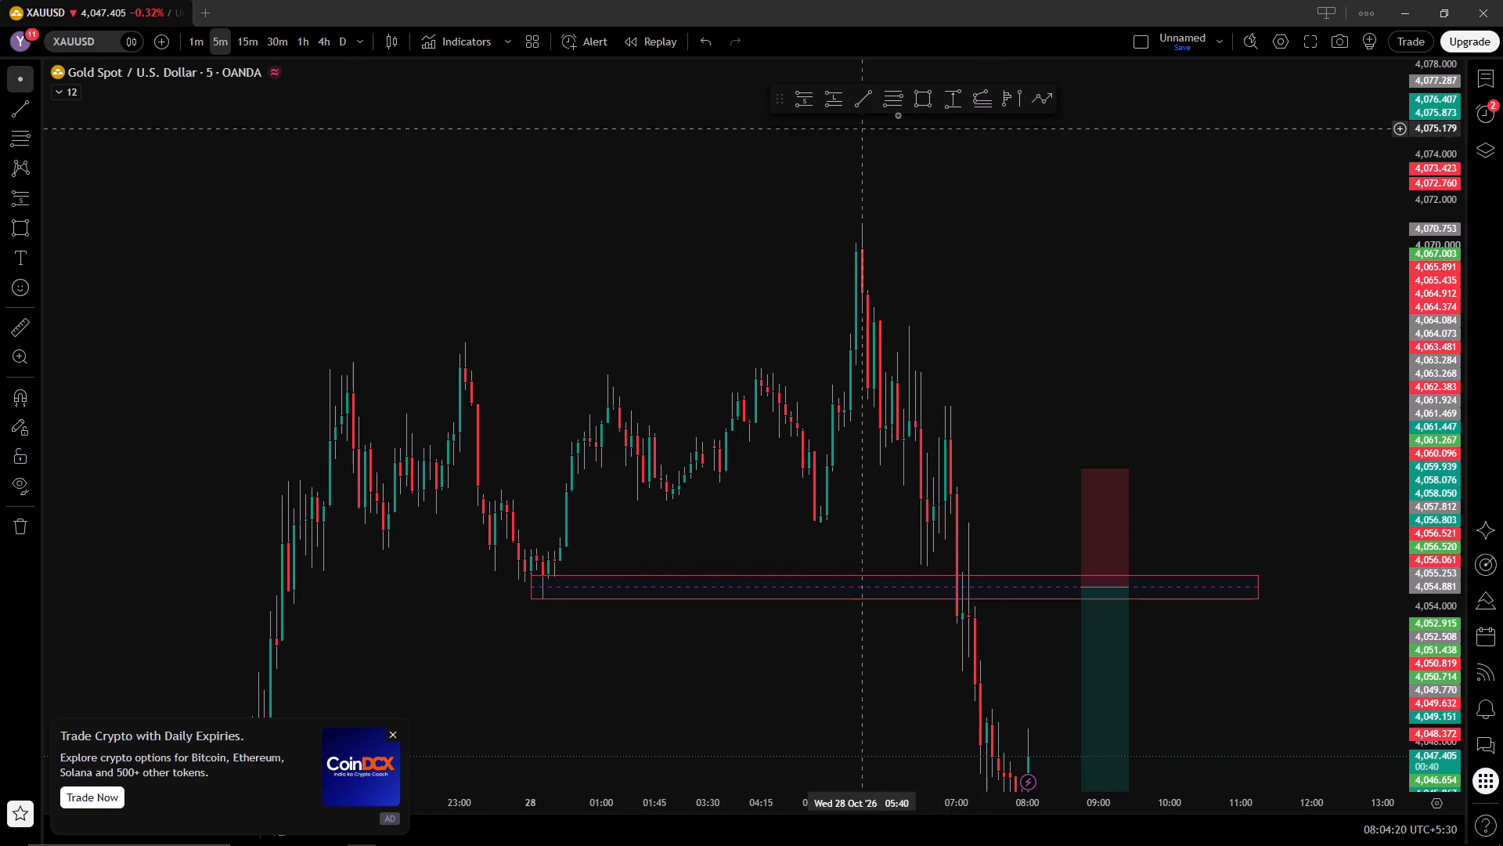
double_click(918, 107)
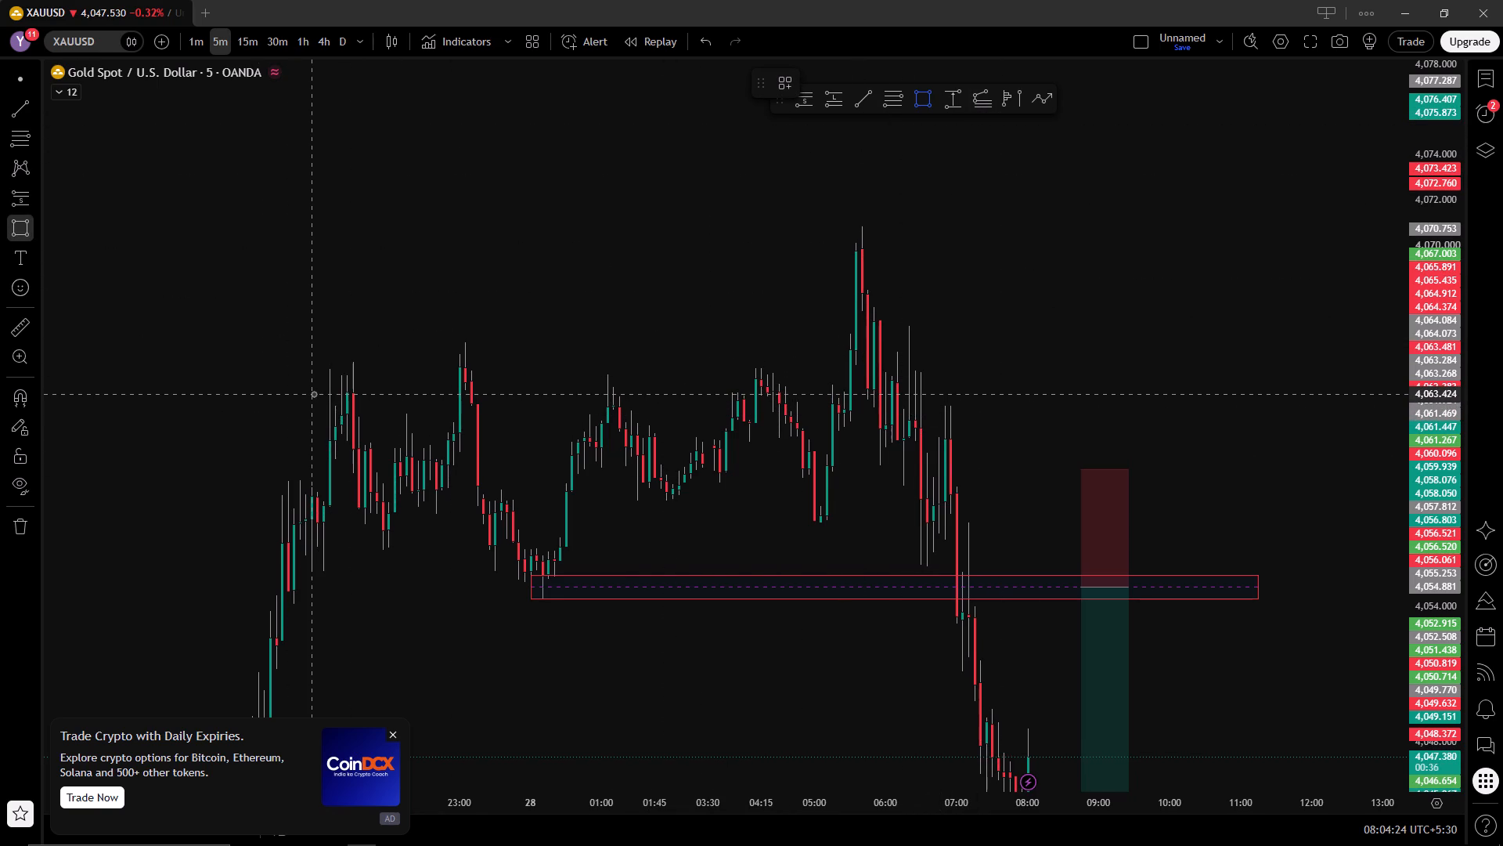
click(304, 392)
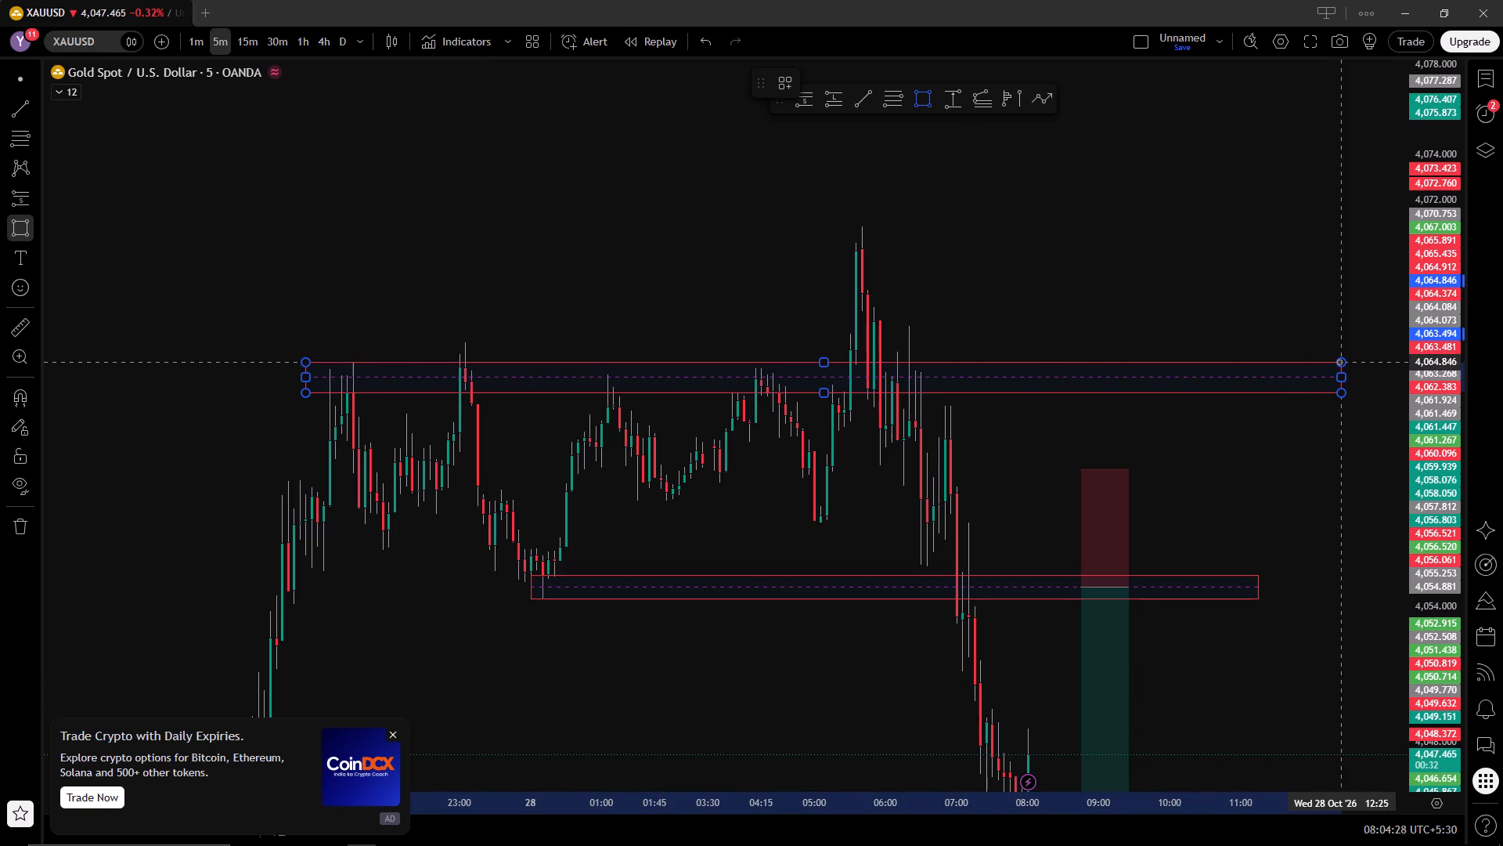
click(1339, 362)
double_click(1325, 467)
Place a second short position in the upper zone with its entry at 4,064.187, starting at 09:55.
drag(1295, 466, 1244, 385)
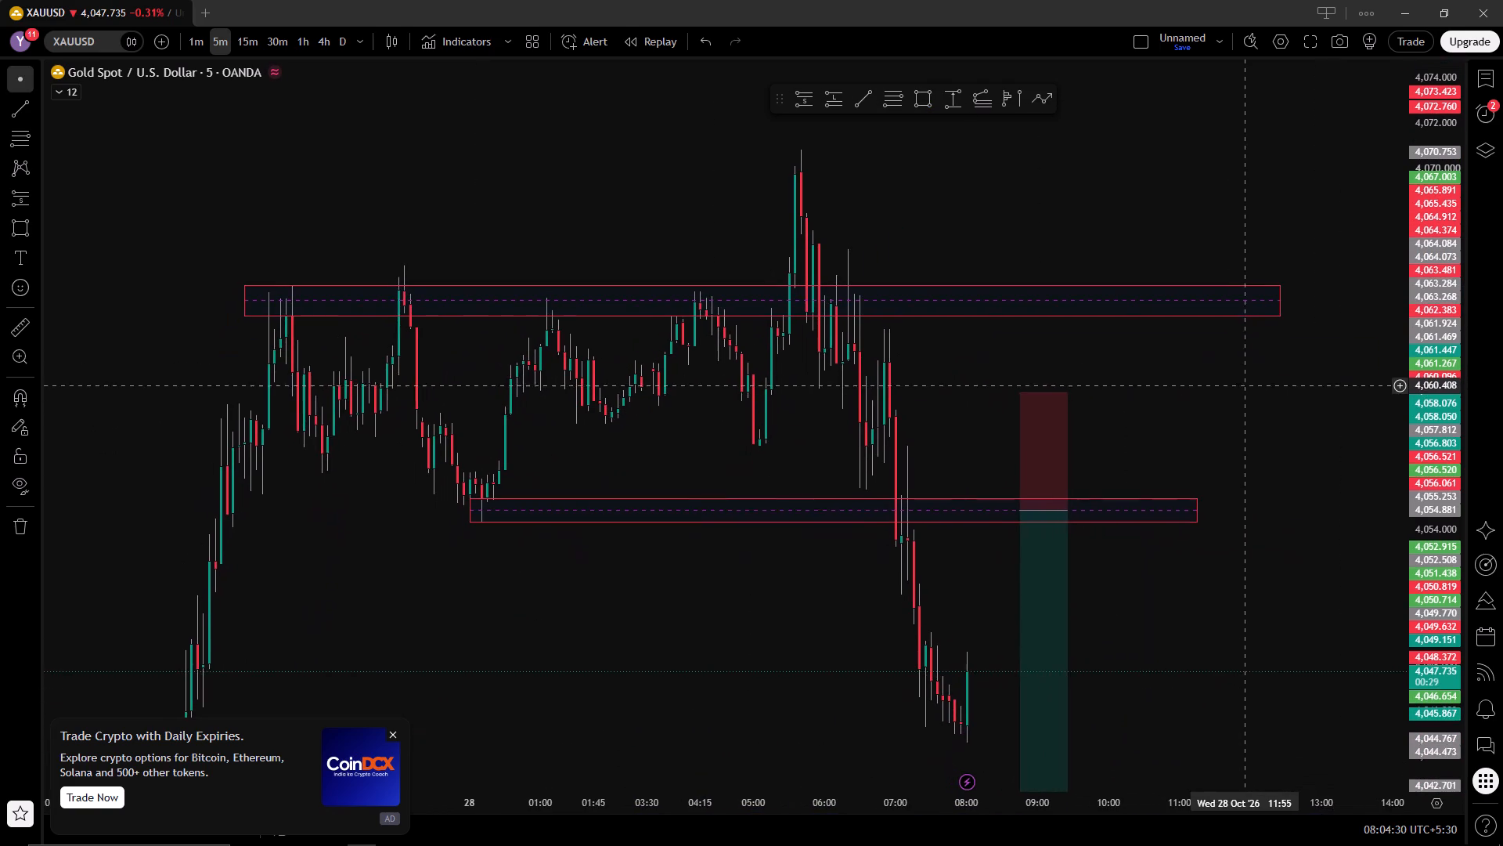
drag(1244, 385, 1247, 382)
click(1247, 382)
drag(1079, 810, 859, 809)
click(857, 808)
drag(1108, 703, 1119, 700)
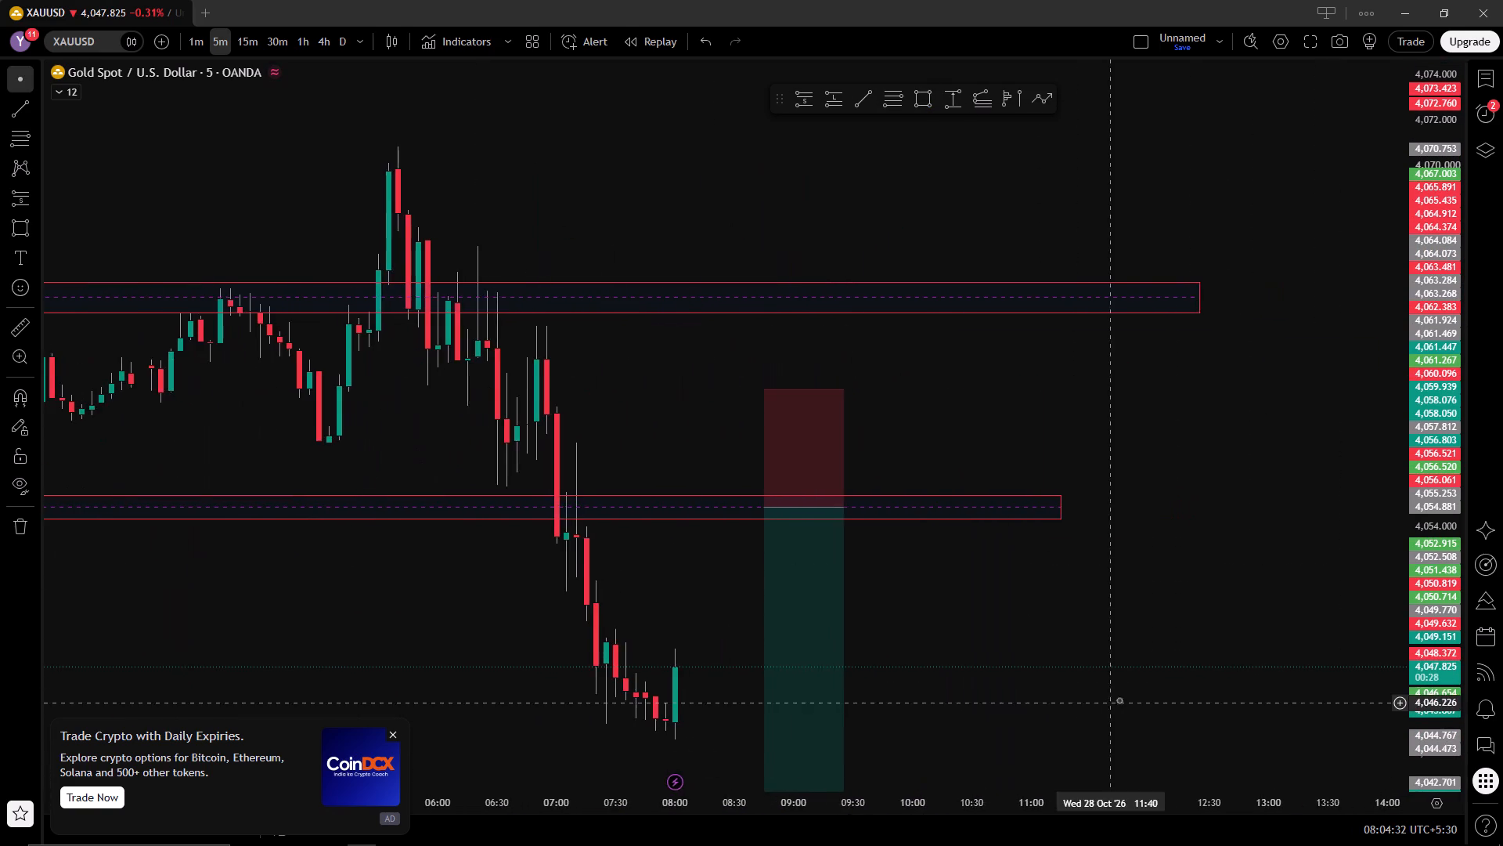
drag(1119, 700, 1204, 695)
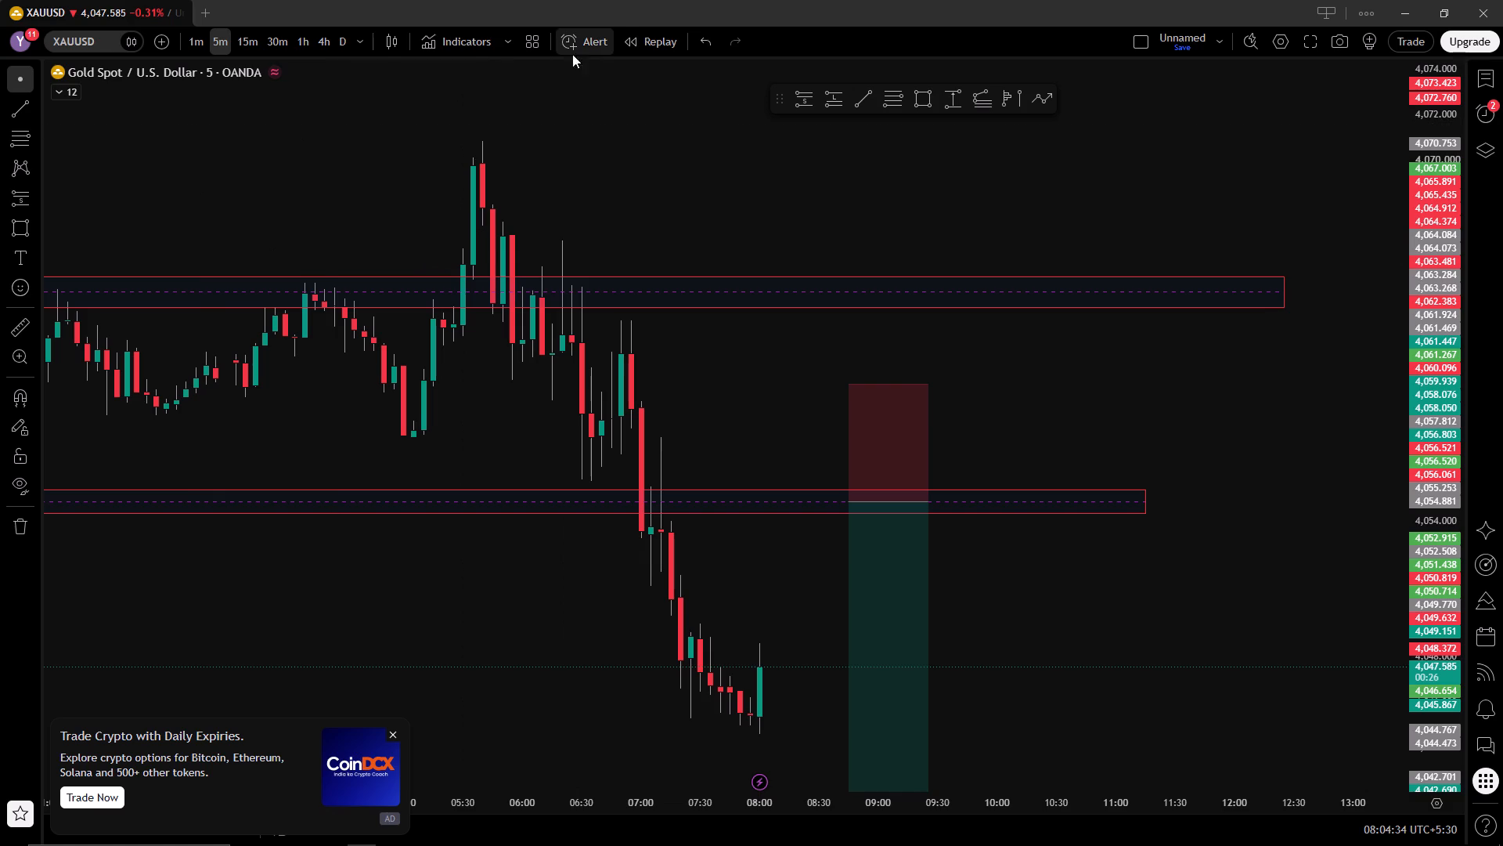
click(802, 95)
click(990, 291)
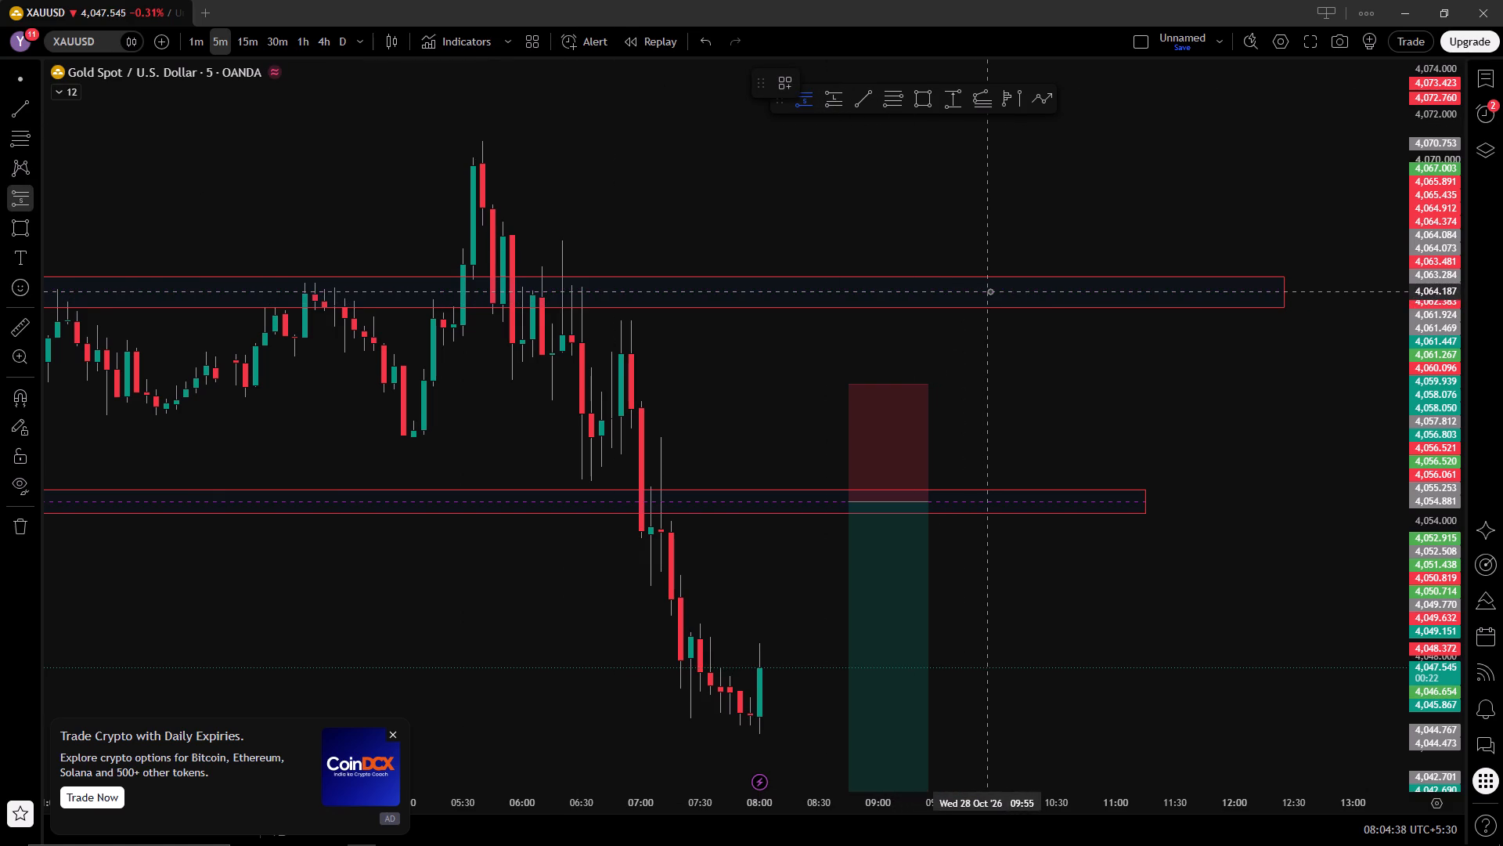
Set the upper short position's target to 4,057.634 and tighten its stop to 4,066.510, just above the zone.
drag(988, 410, 985, 439)
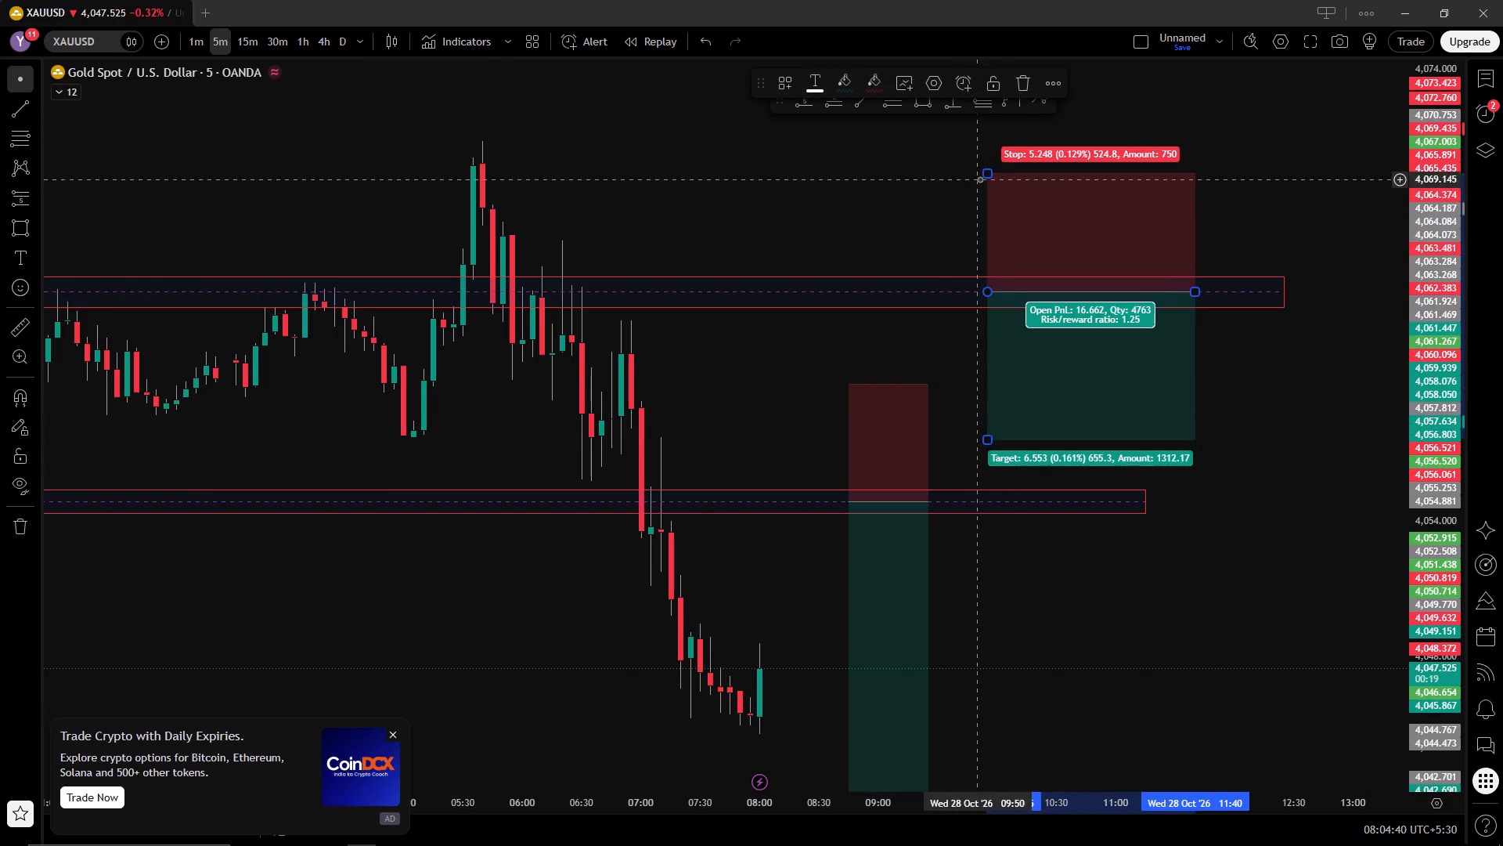
drag(989, 172, 985, 237)
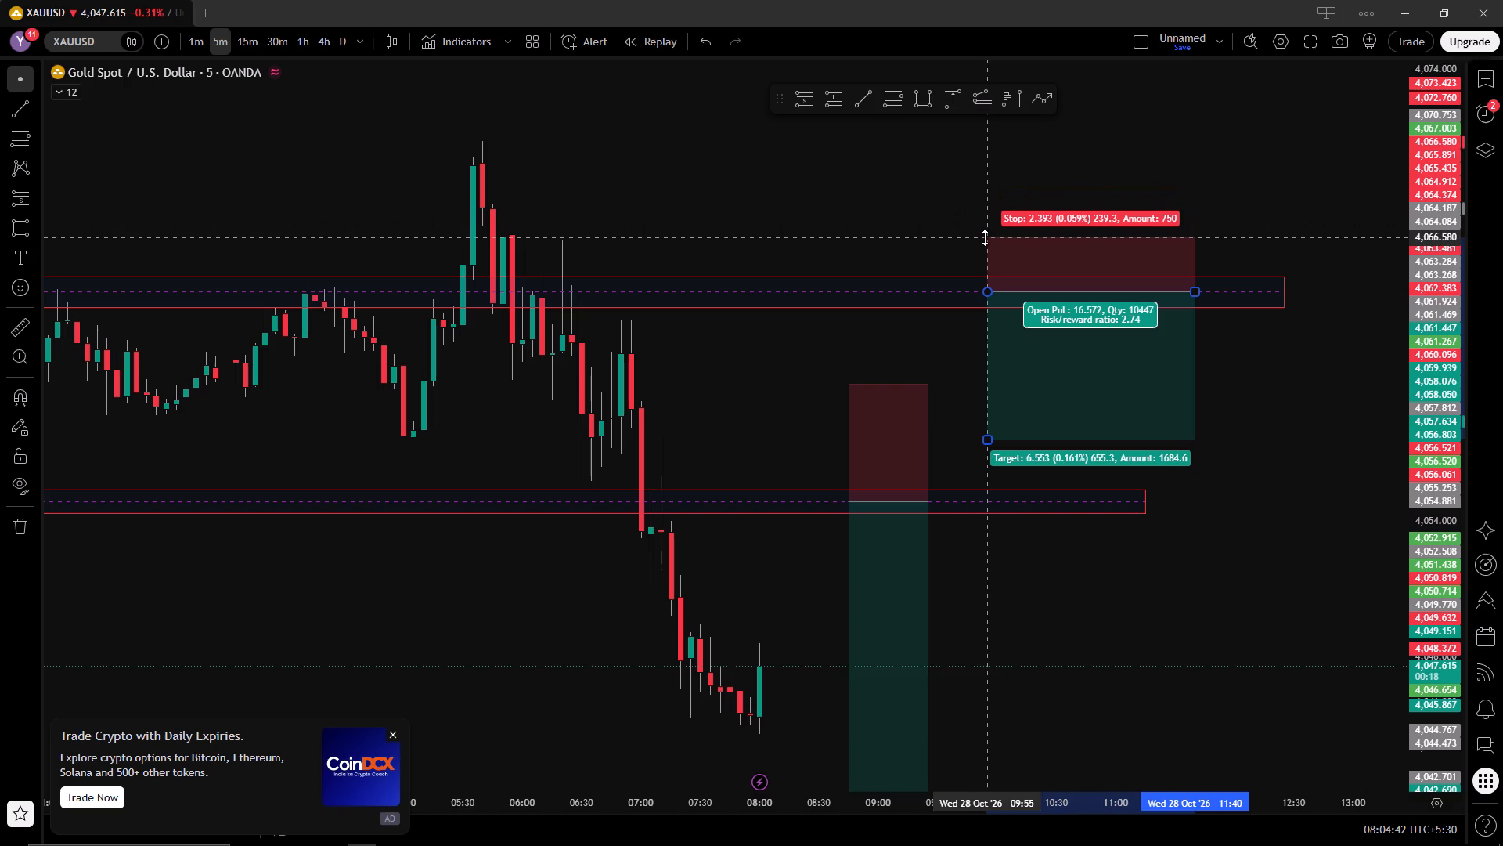
drag(985, 237, 986, 239)
click(986, 239)
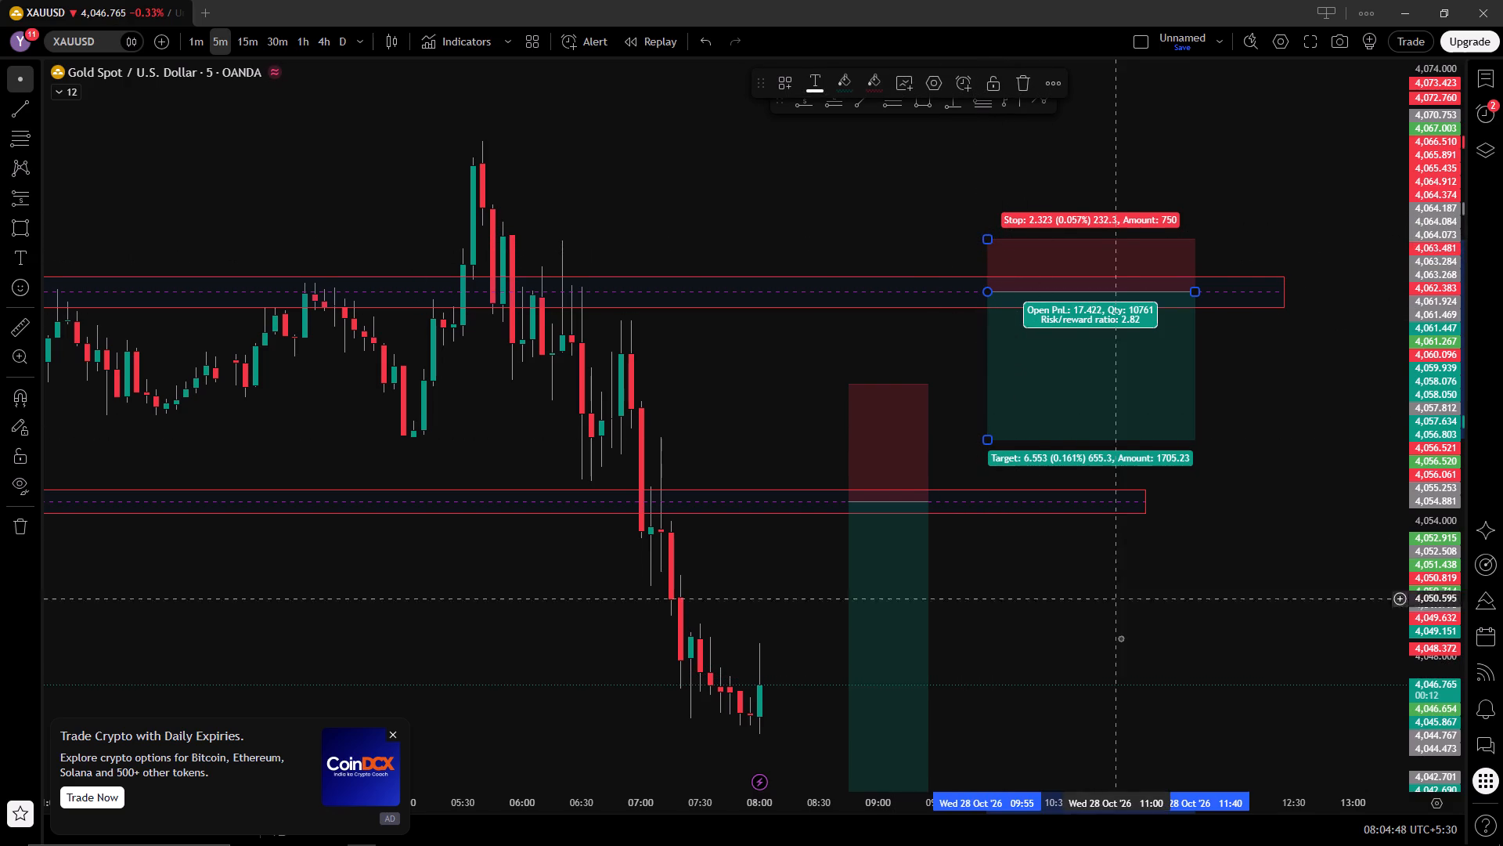
Extend the upper short position's target down past the lower zone to 4,051.635.
drag(1167, 682, 1148, 617)
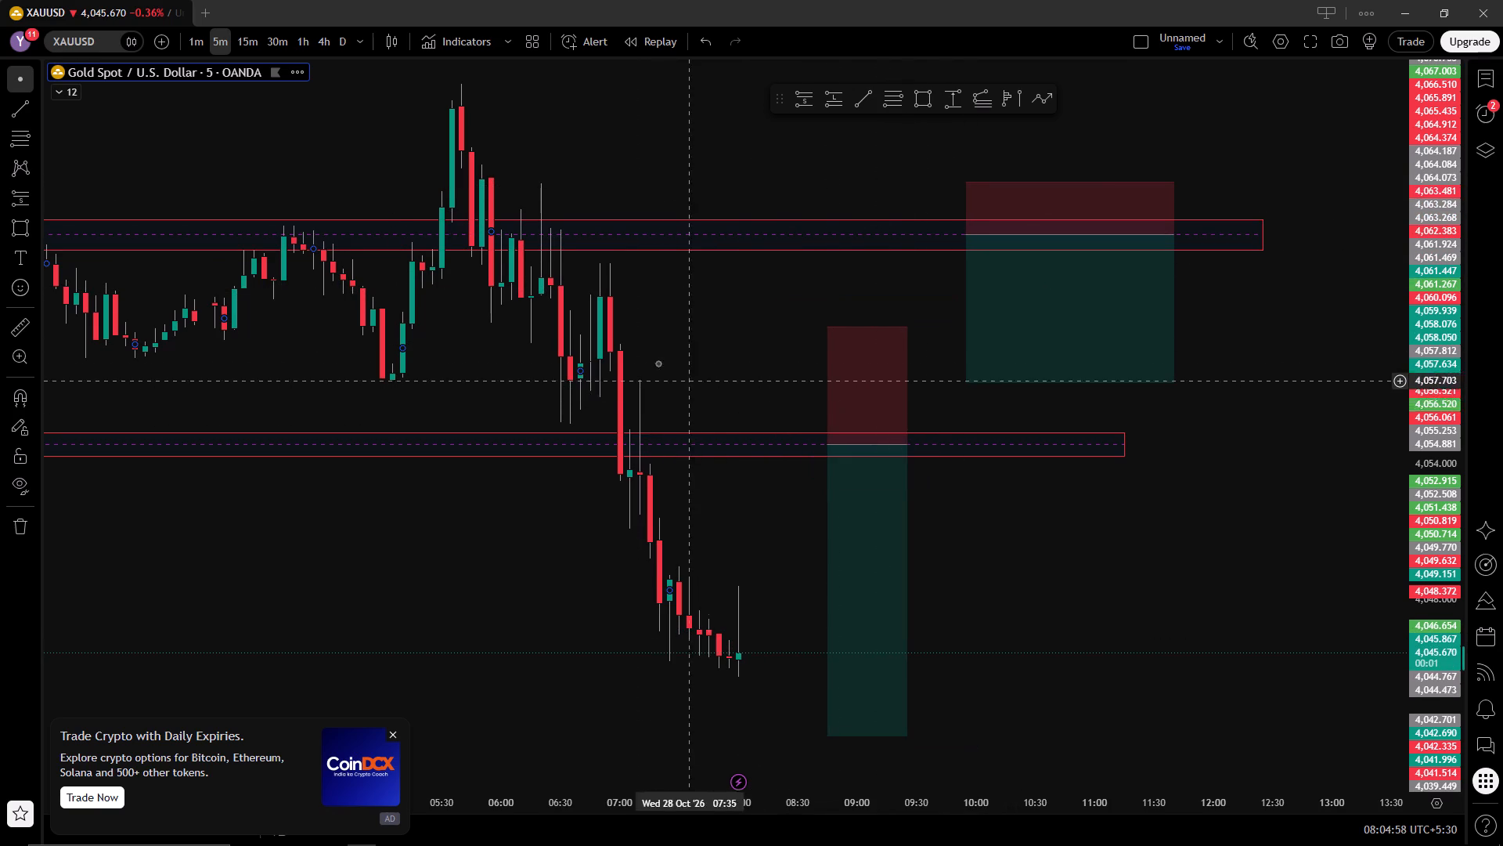
drag(1059, 550, 1083, 517)
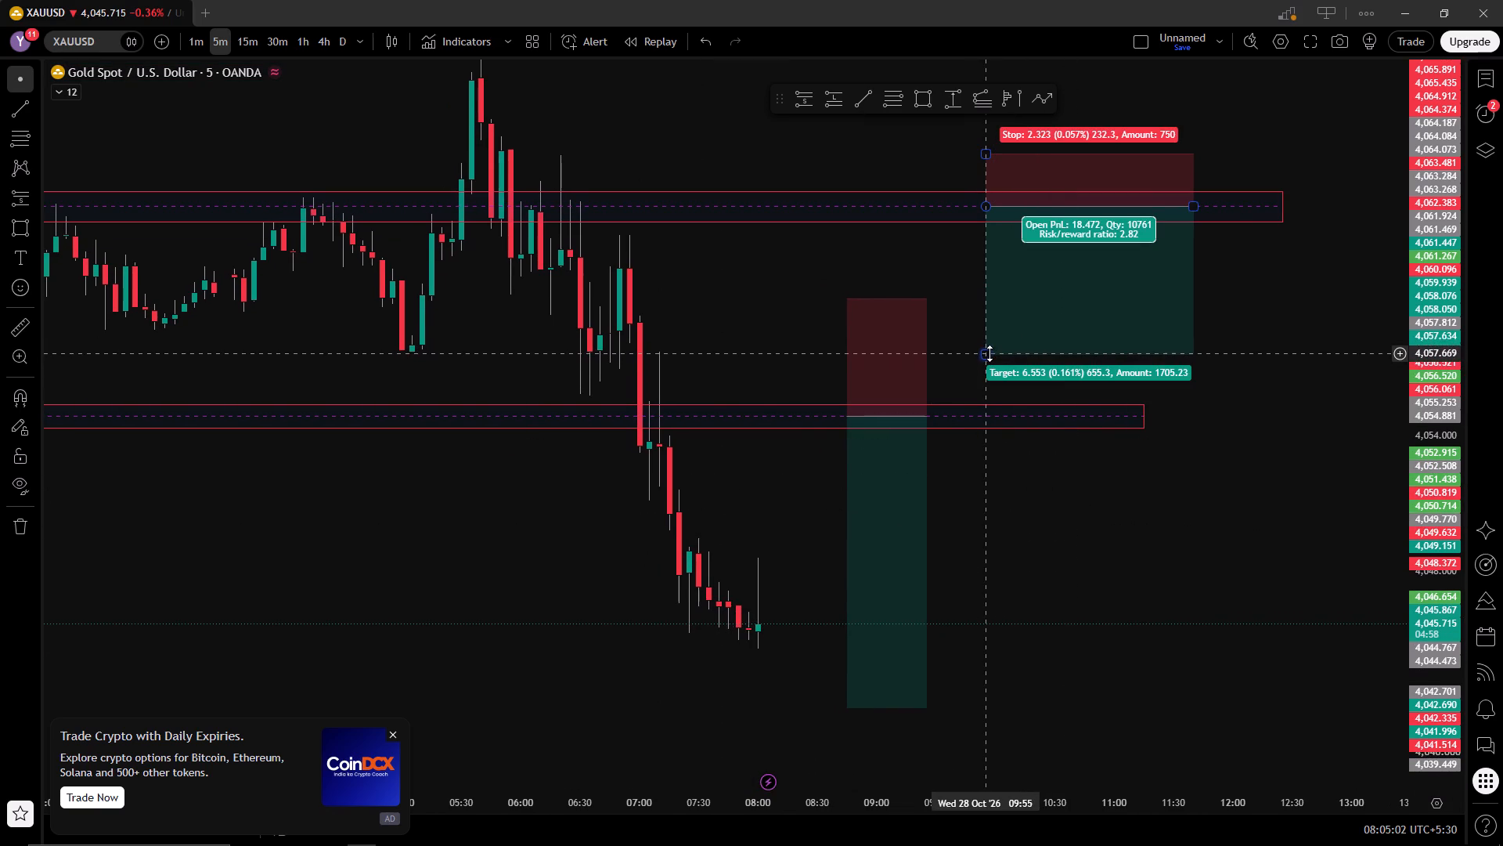
drag(986, 352, 982, 626)
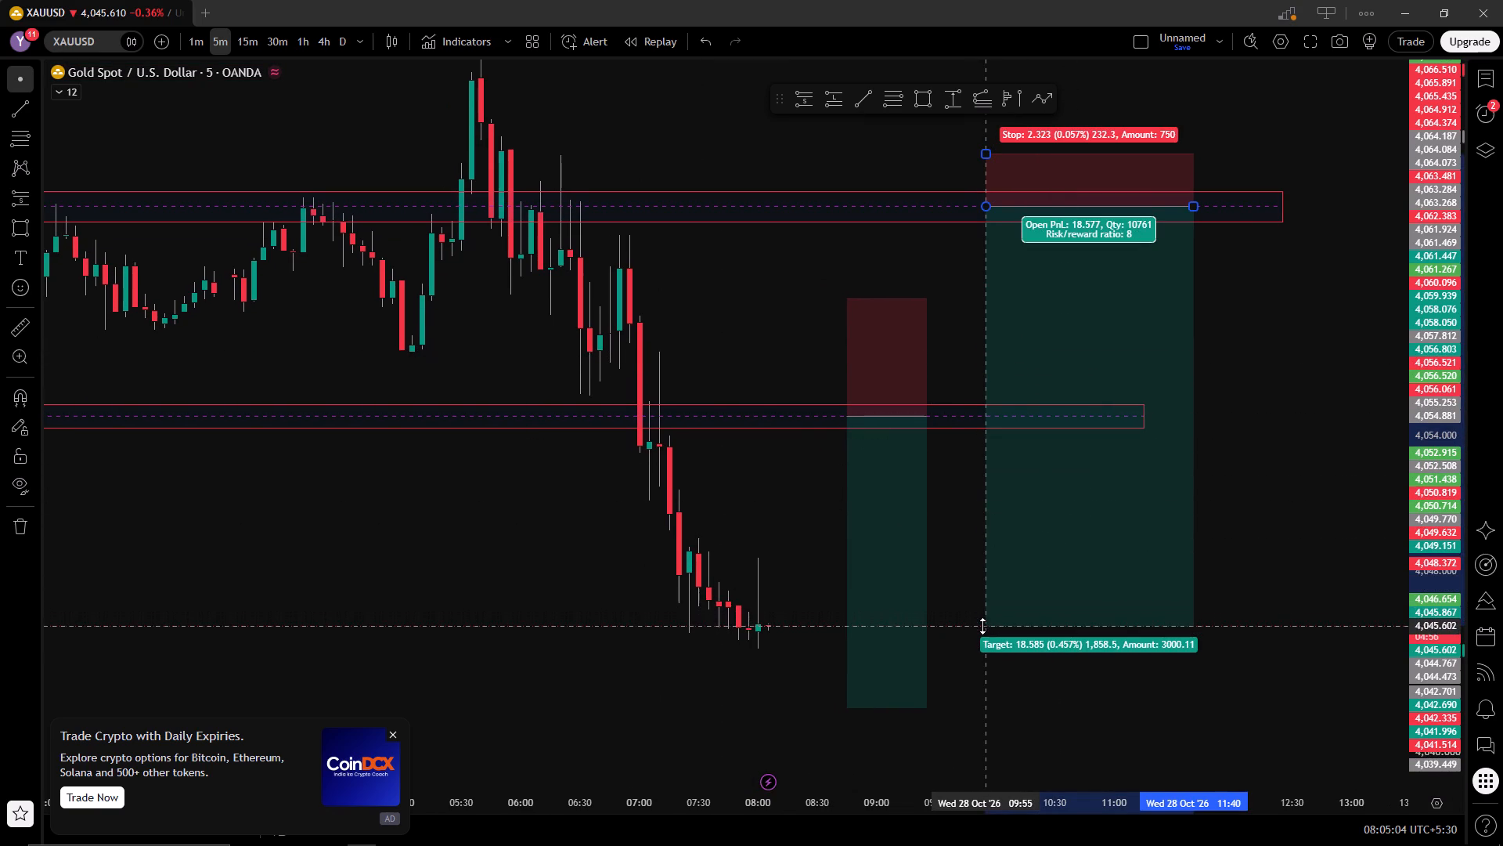
drag(982, 626, 982, 627)
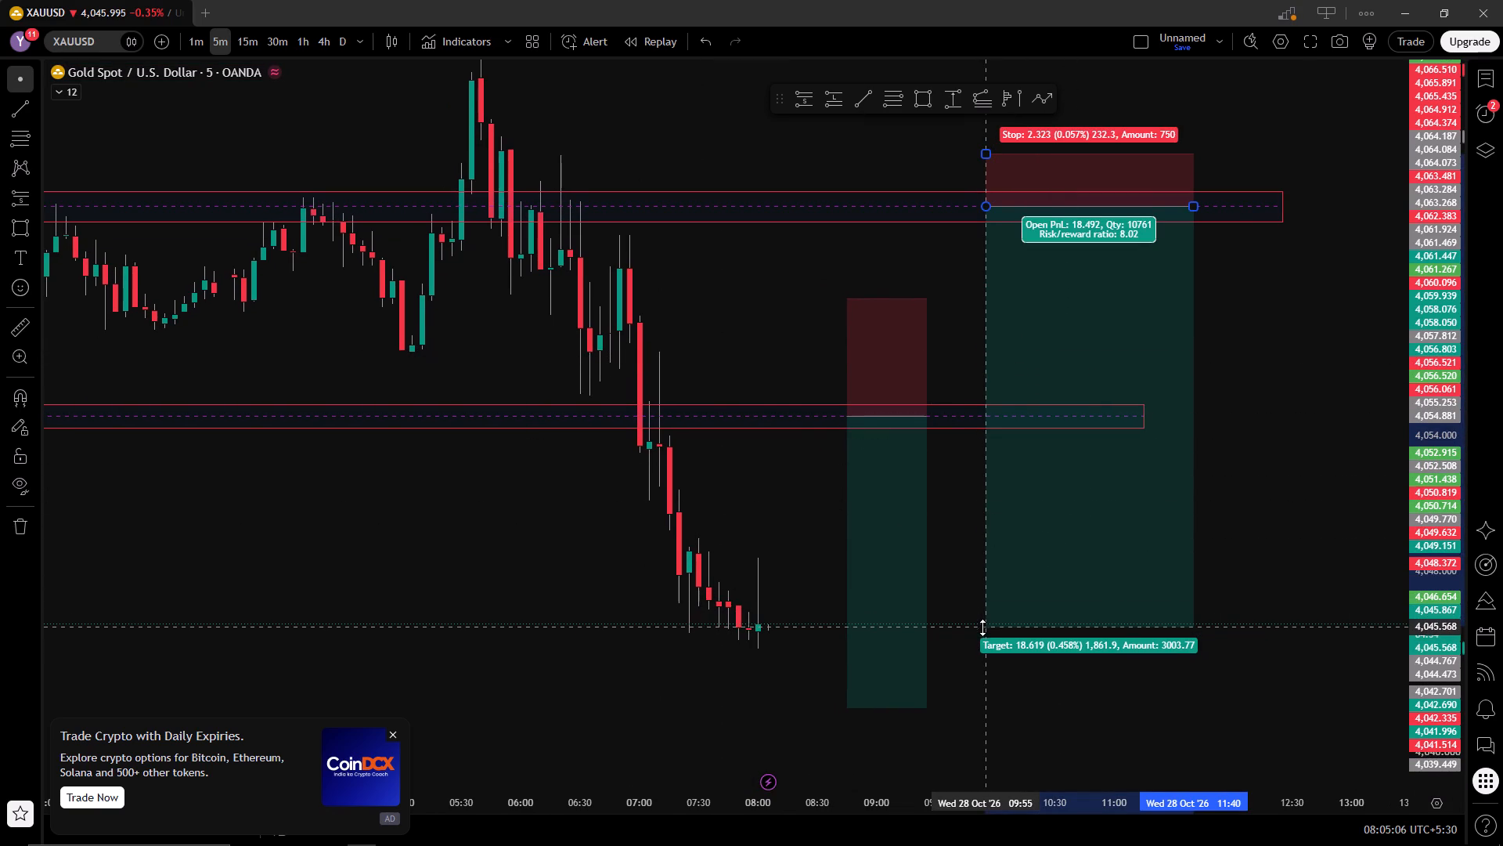
drag(982, 627, 984, 627)
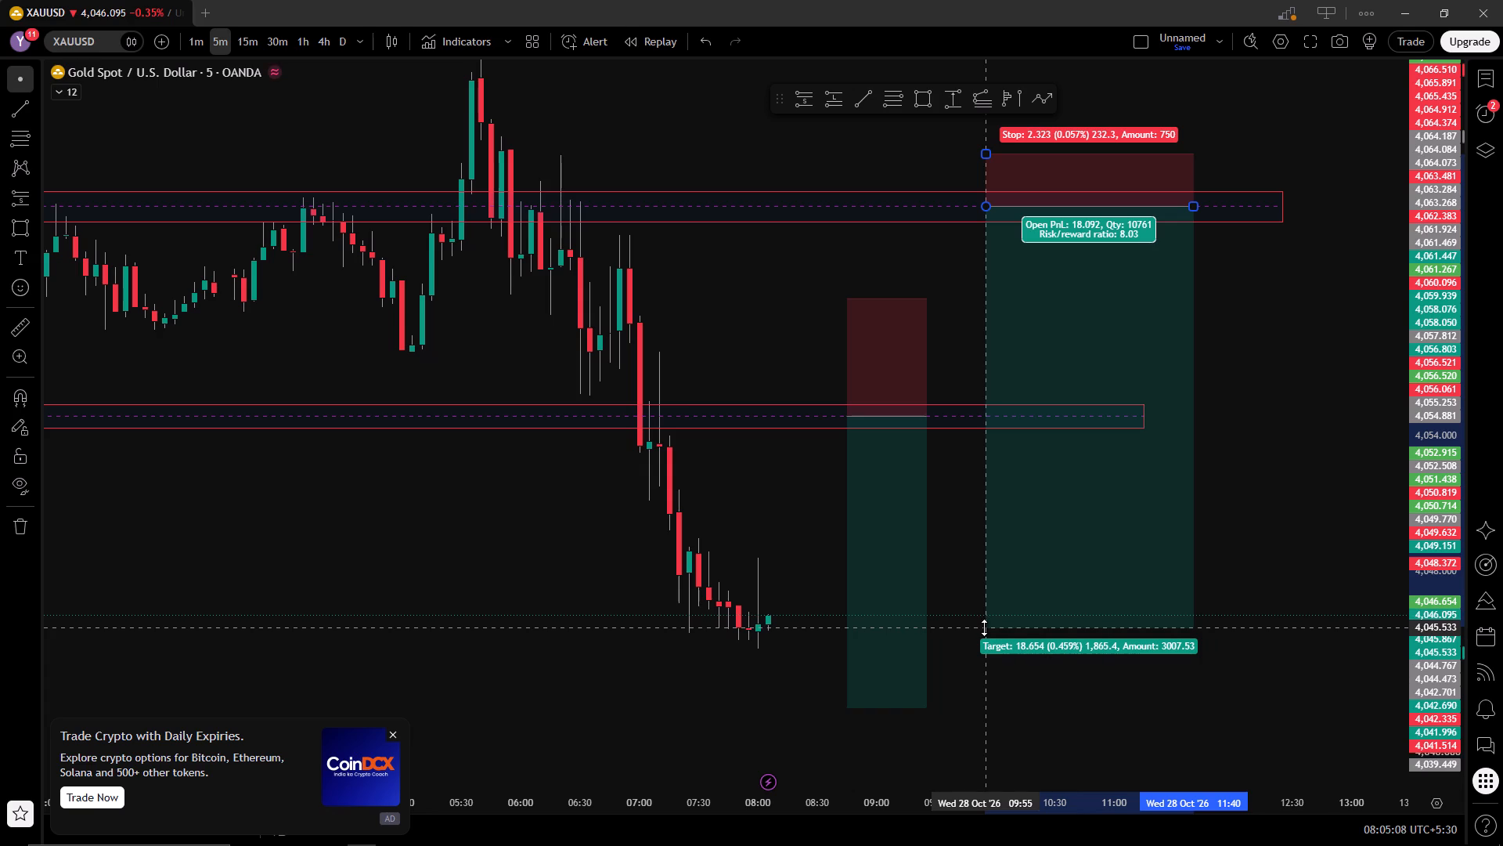
drag(984, 627, 980, 643)
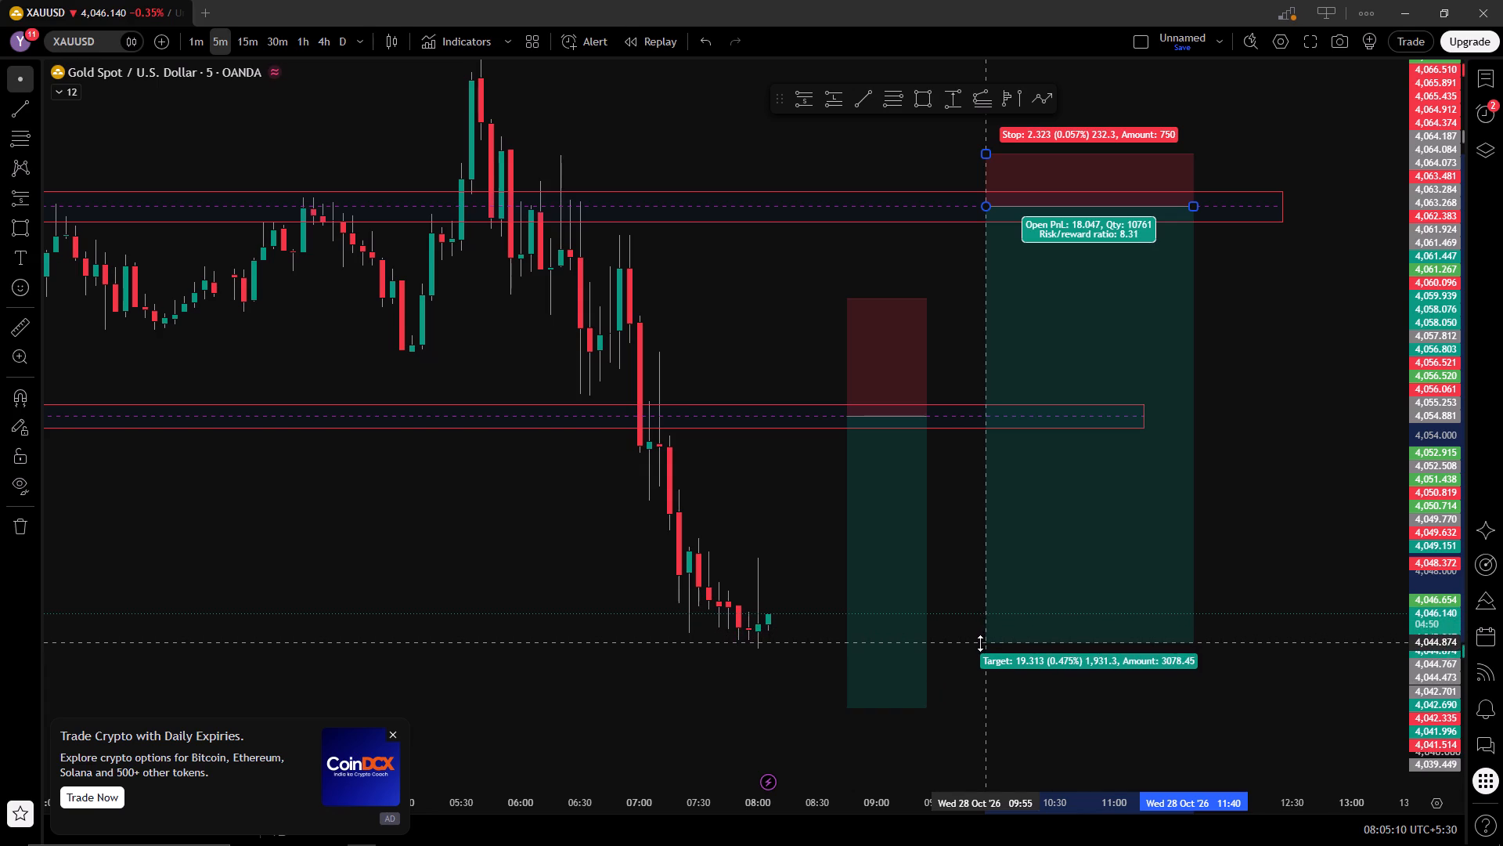
drag(980, 643, 980, 647)
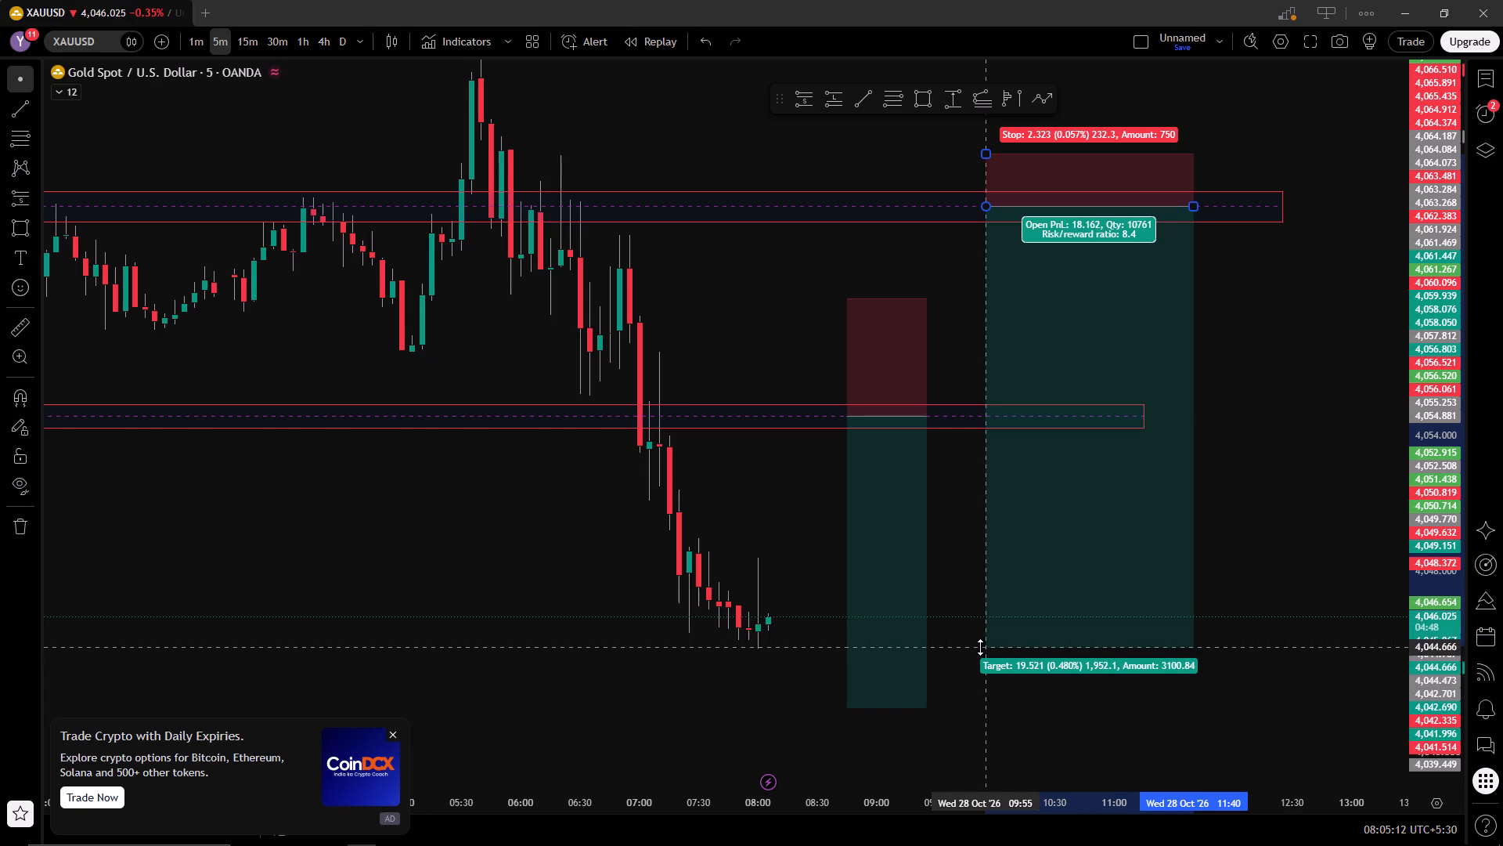
drag(980, 647, 1006, 447)
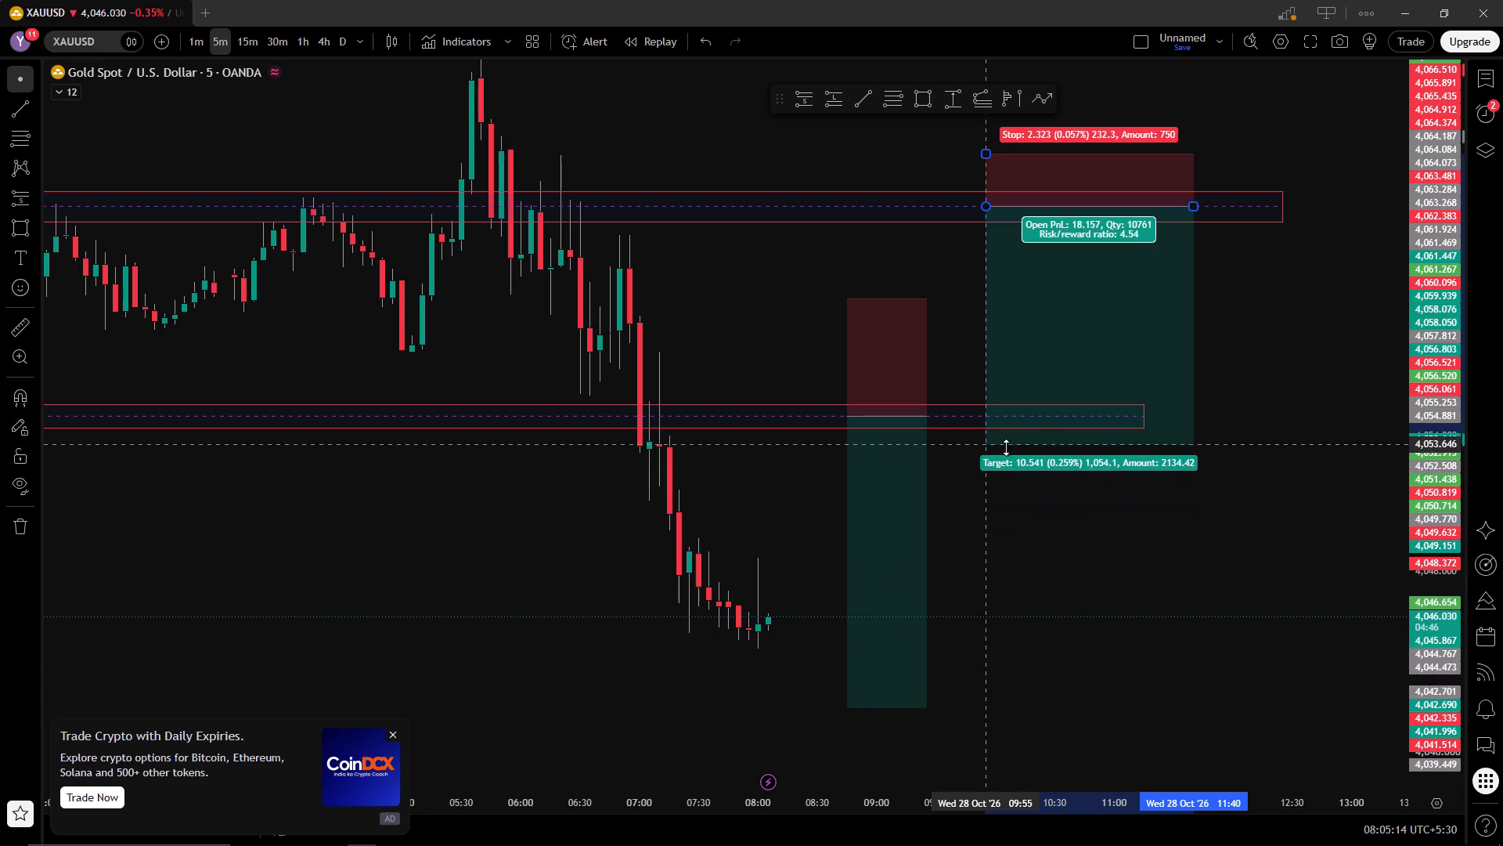
drag(1006, 447, 1004, 451)
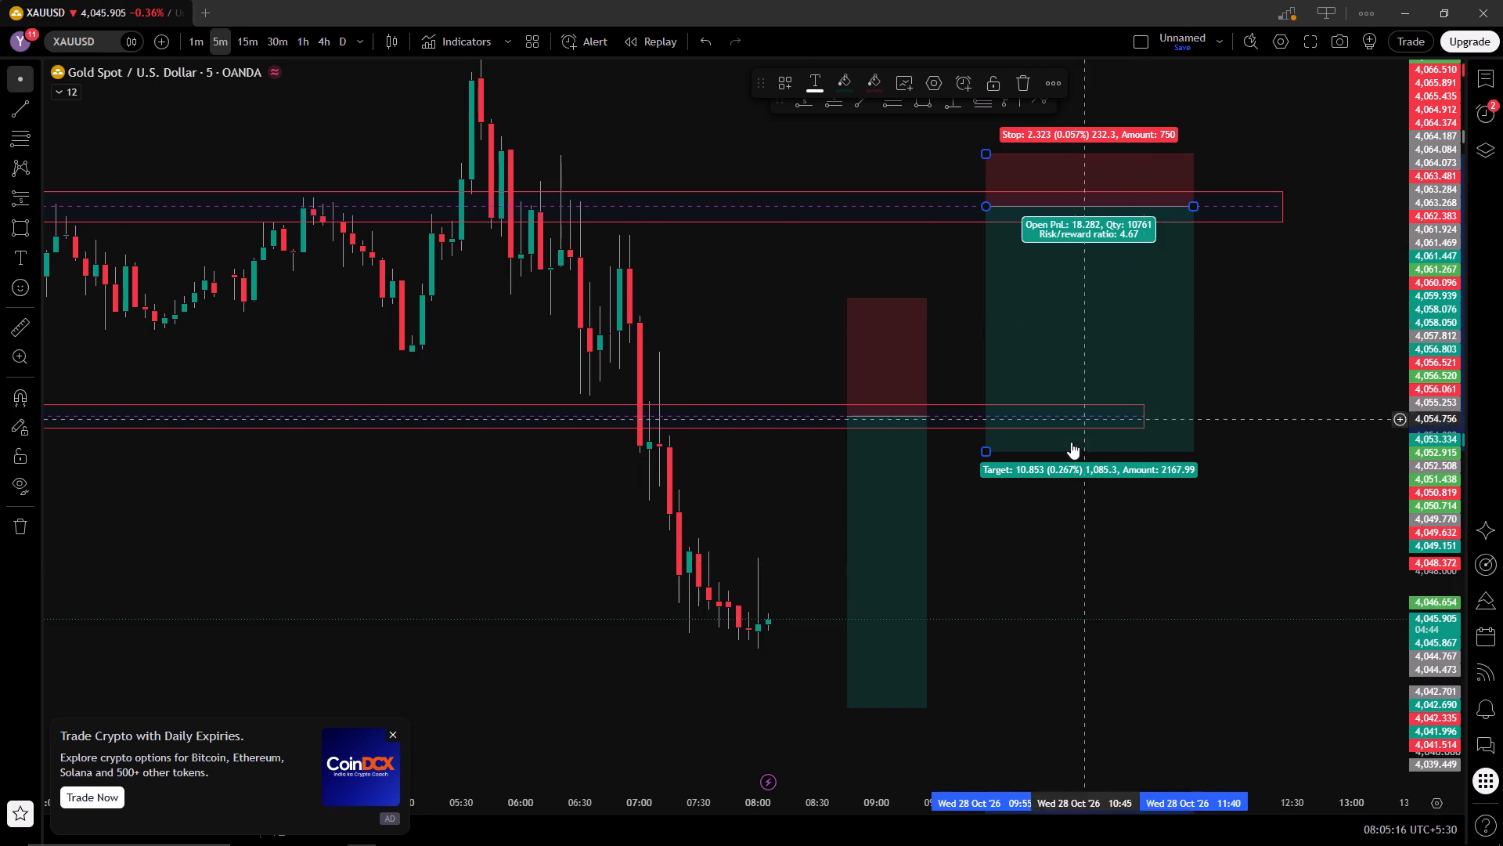
drag(1094, 553, 1091, 596)
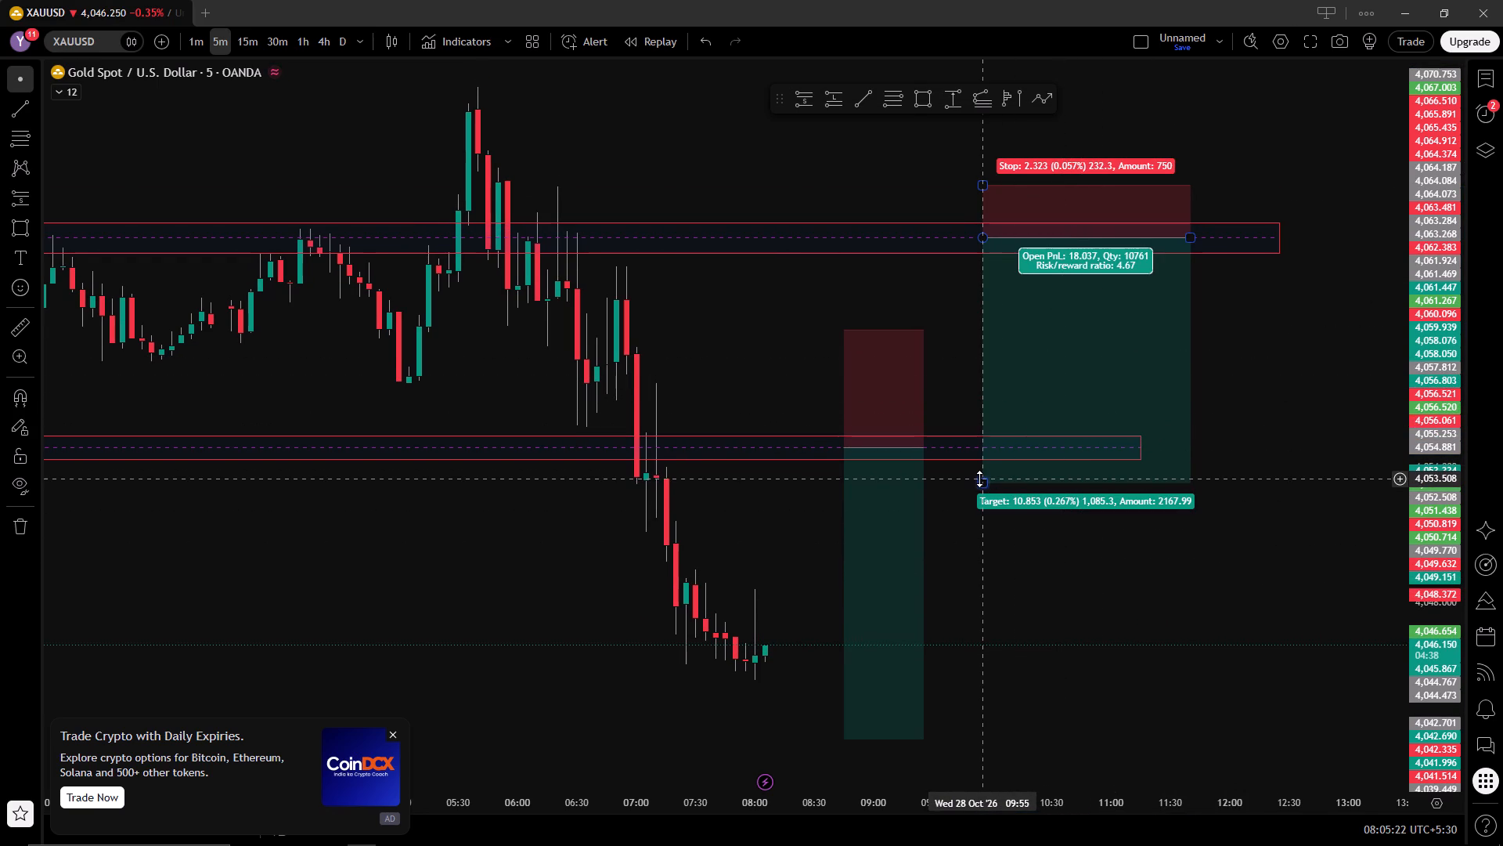
drag(983, 484, 987, 516)
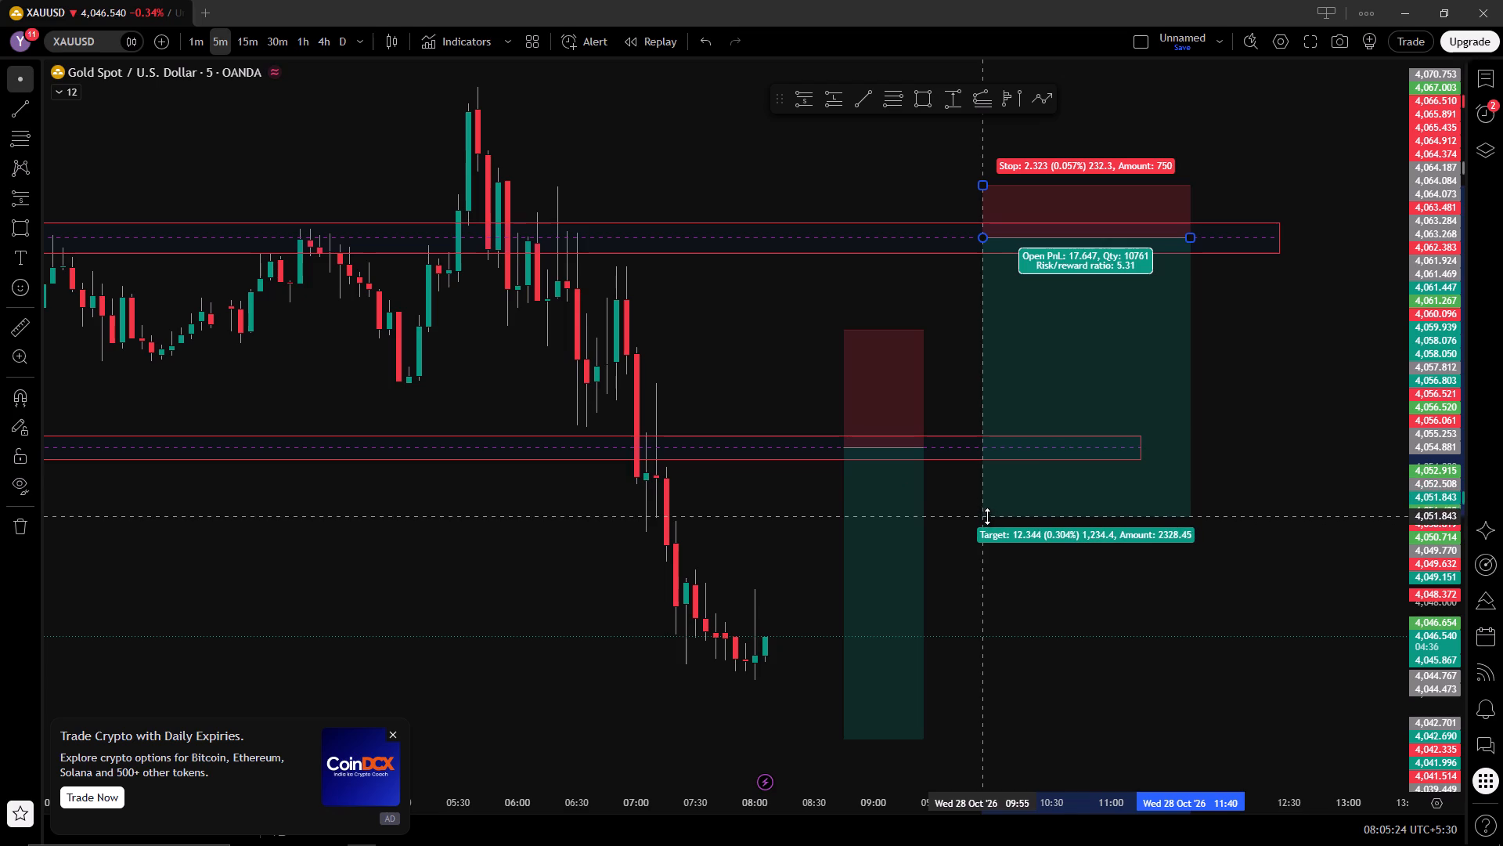
drag(987, 516, 987, 521)
click(1018, 591)
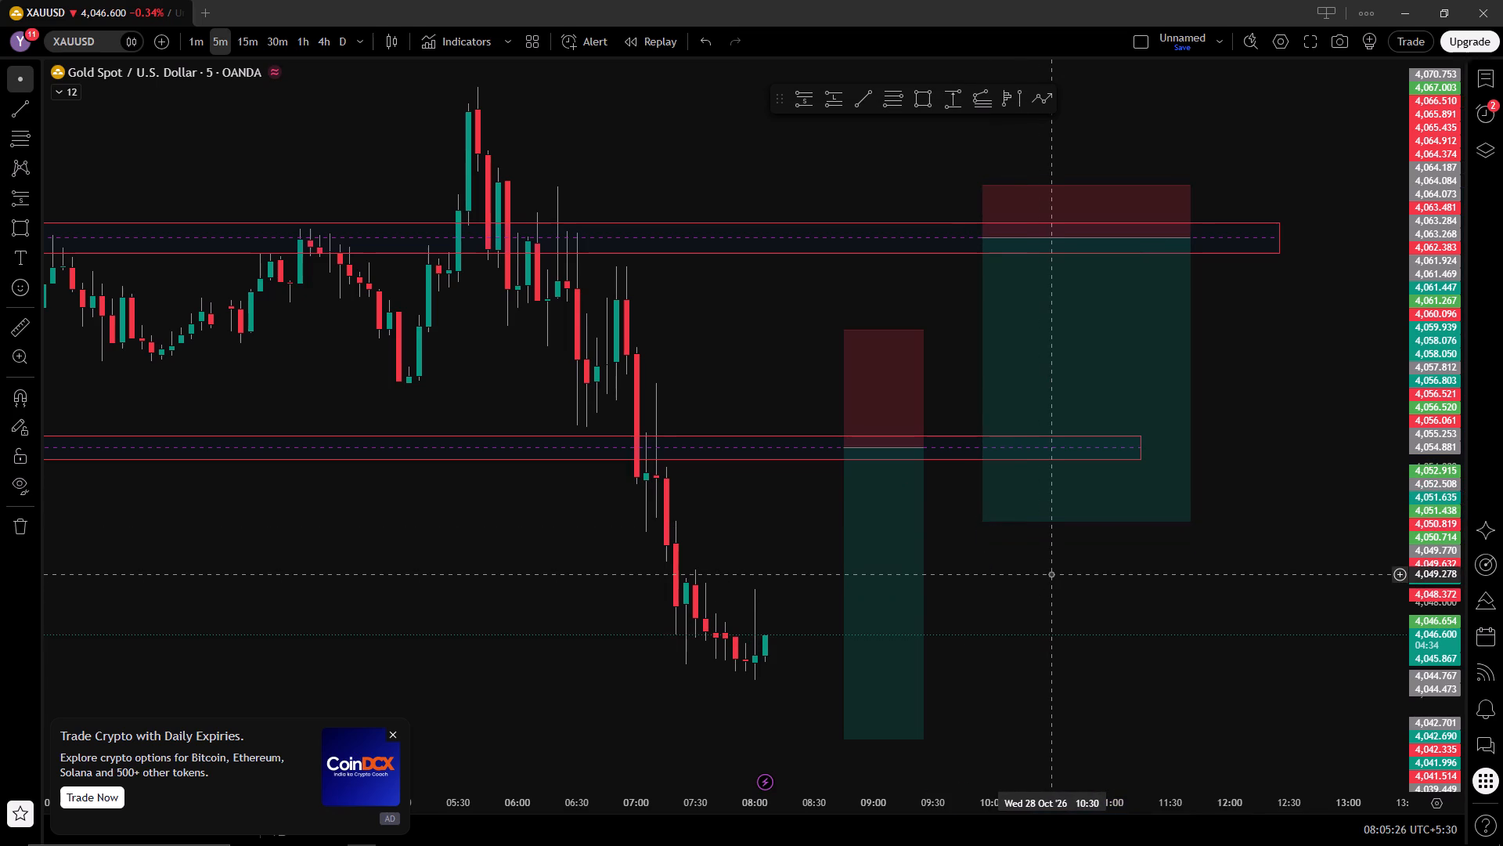
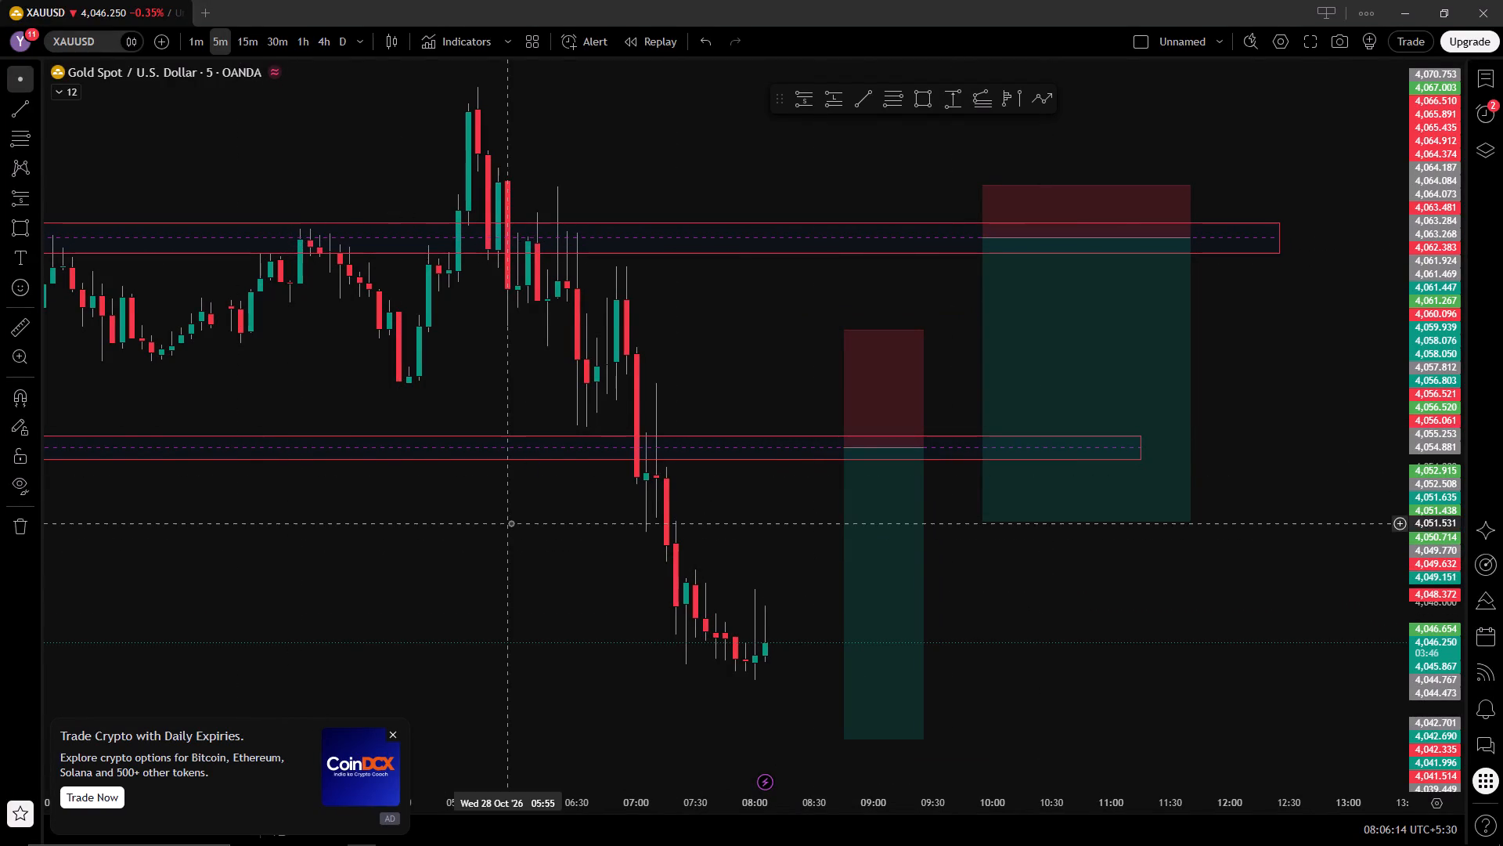
Dismiss the advertisement and unhide the RM'S JADU TONA indicator on the 5-minute chart.
click(395, 732)
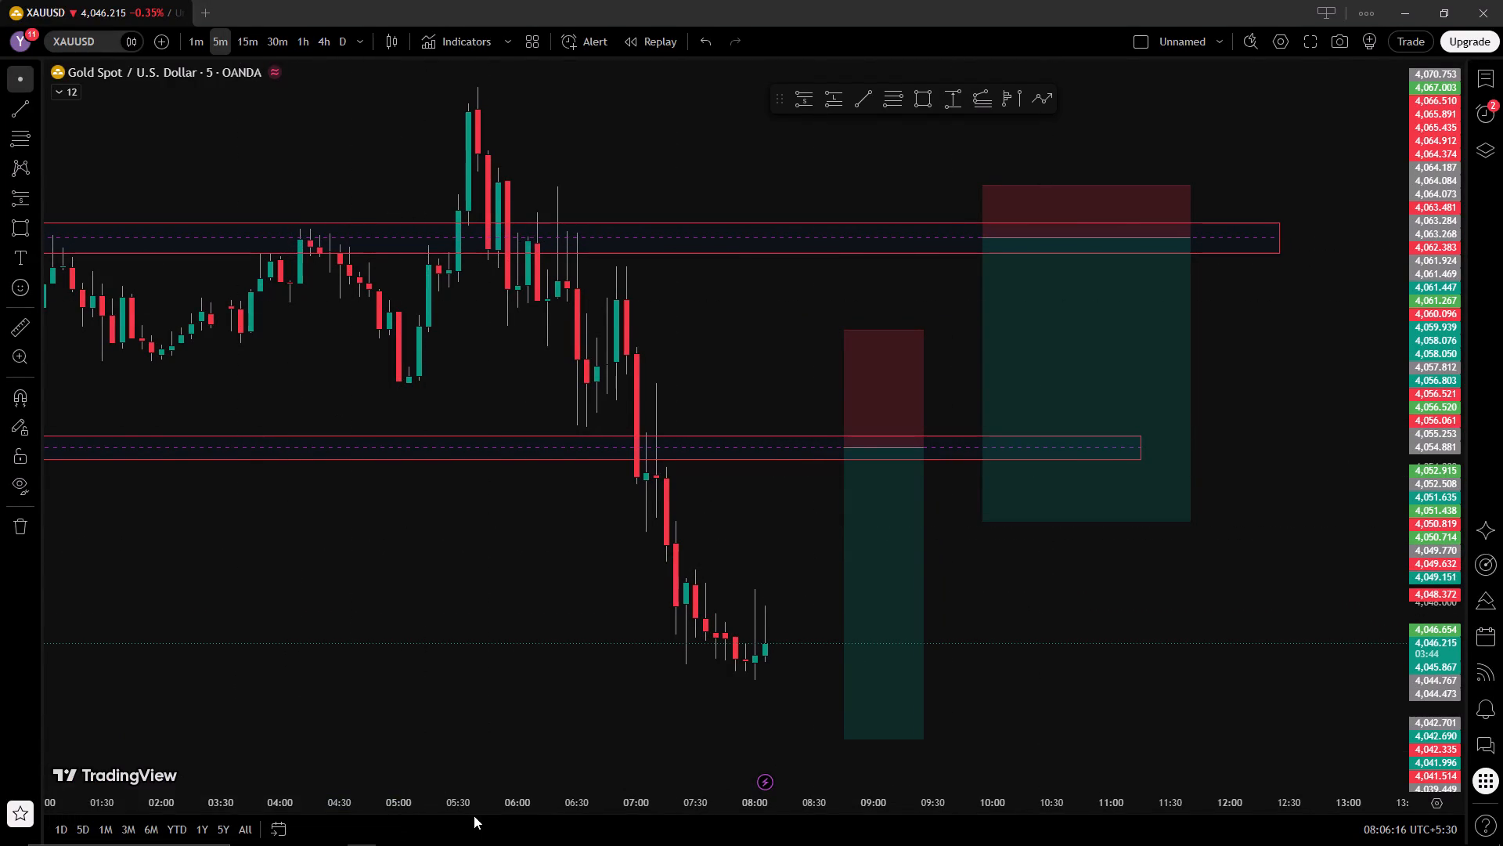
drag(474, 806, 876, 801)
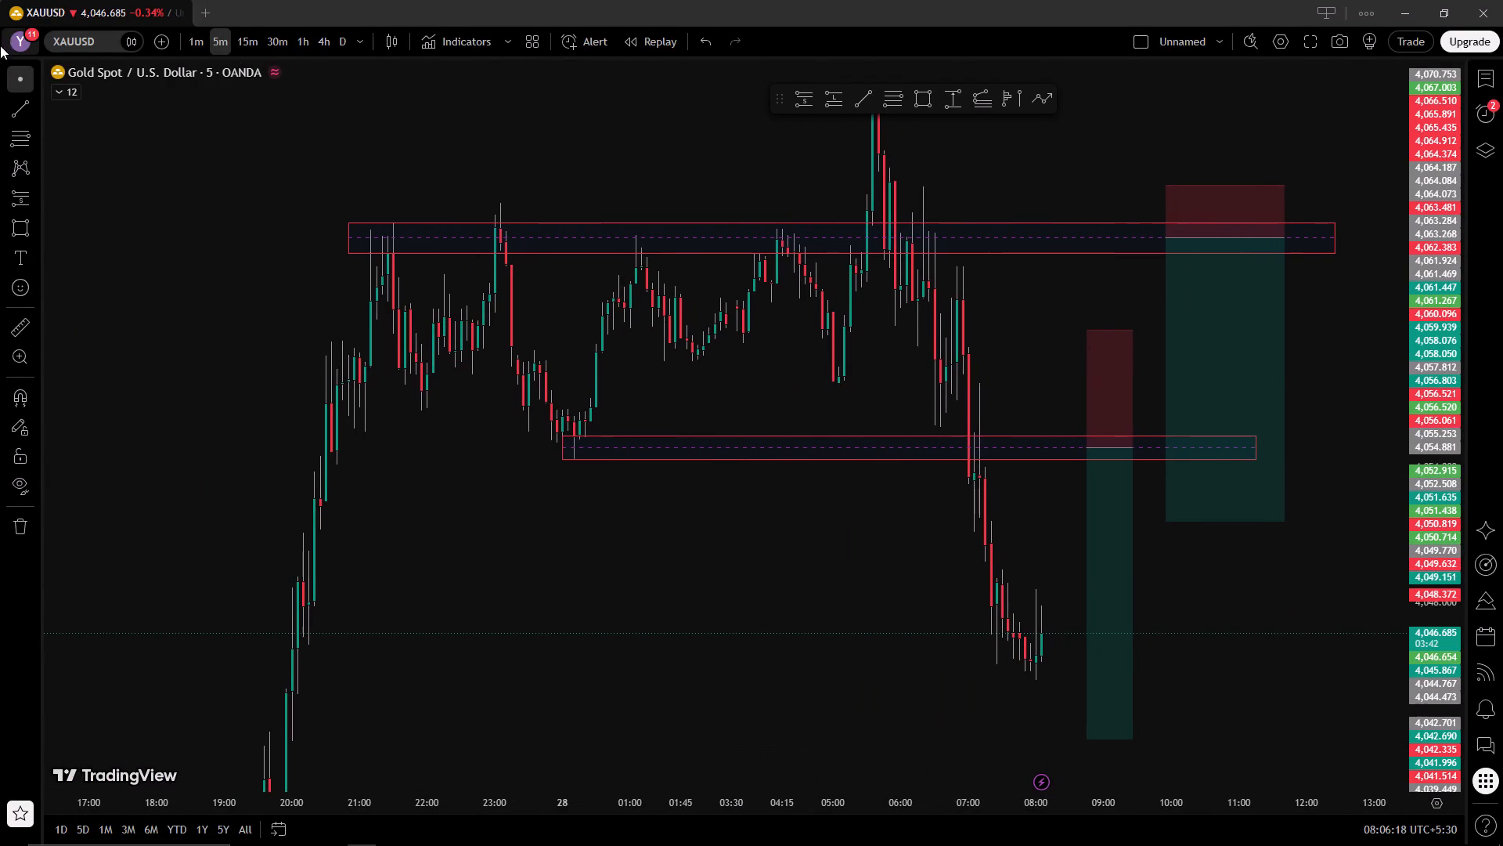
click(63, 90)
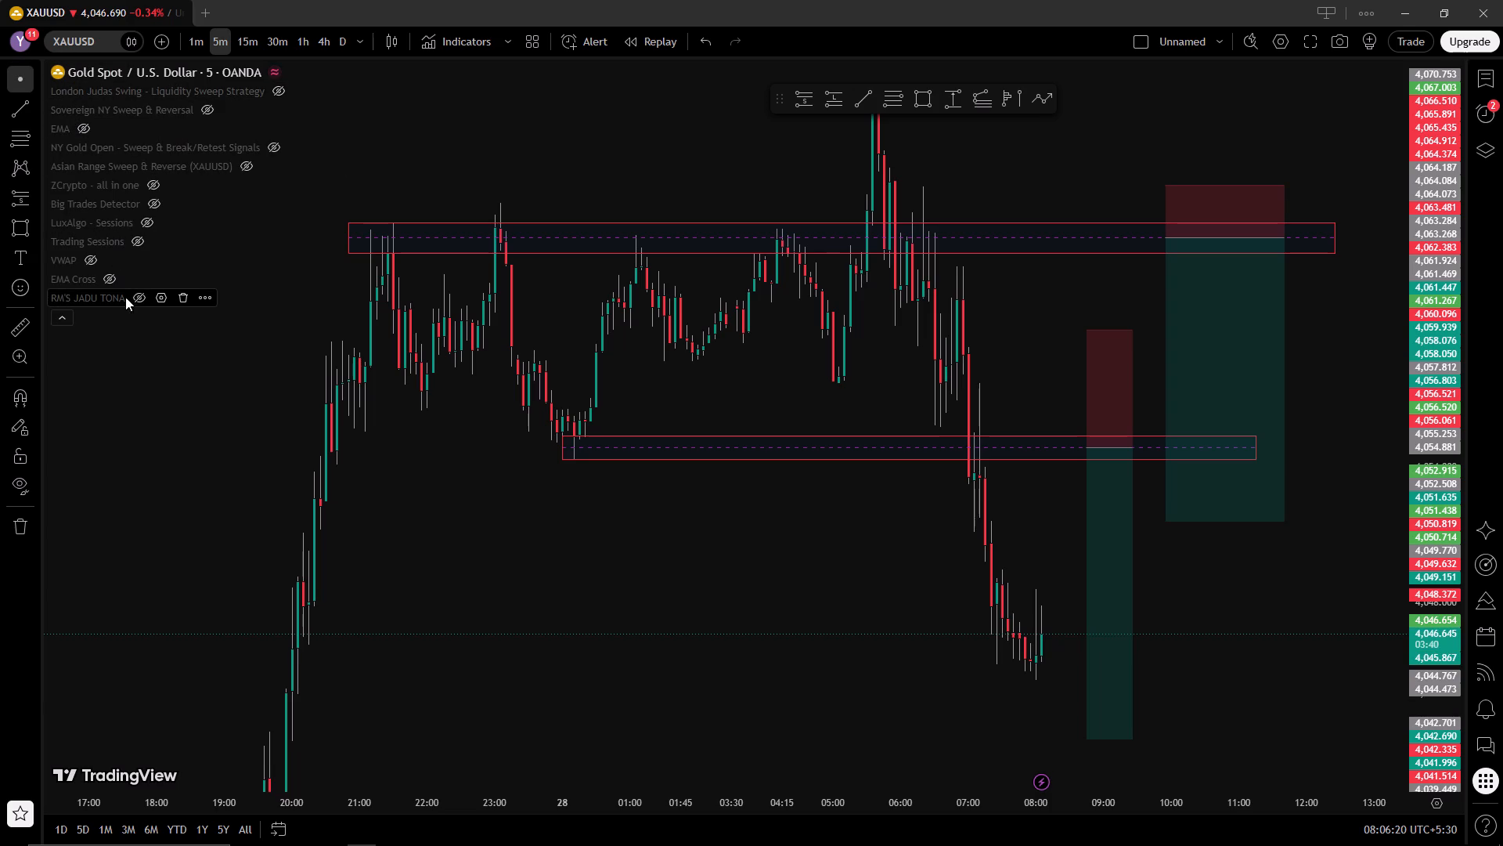
click(142, 298)
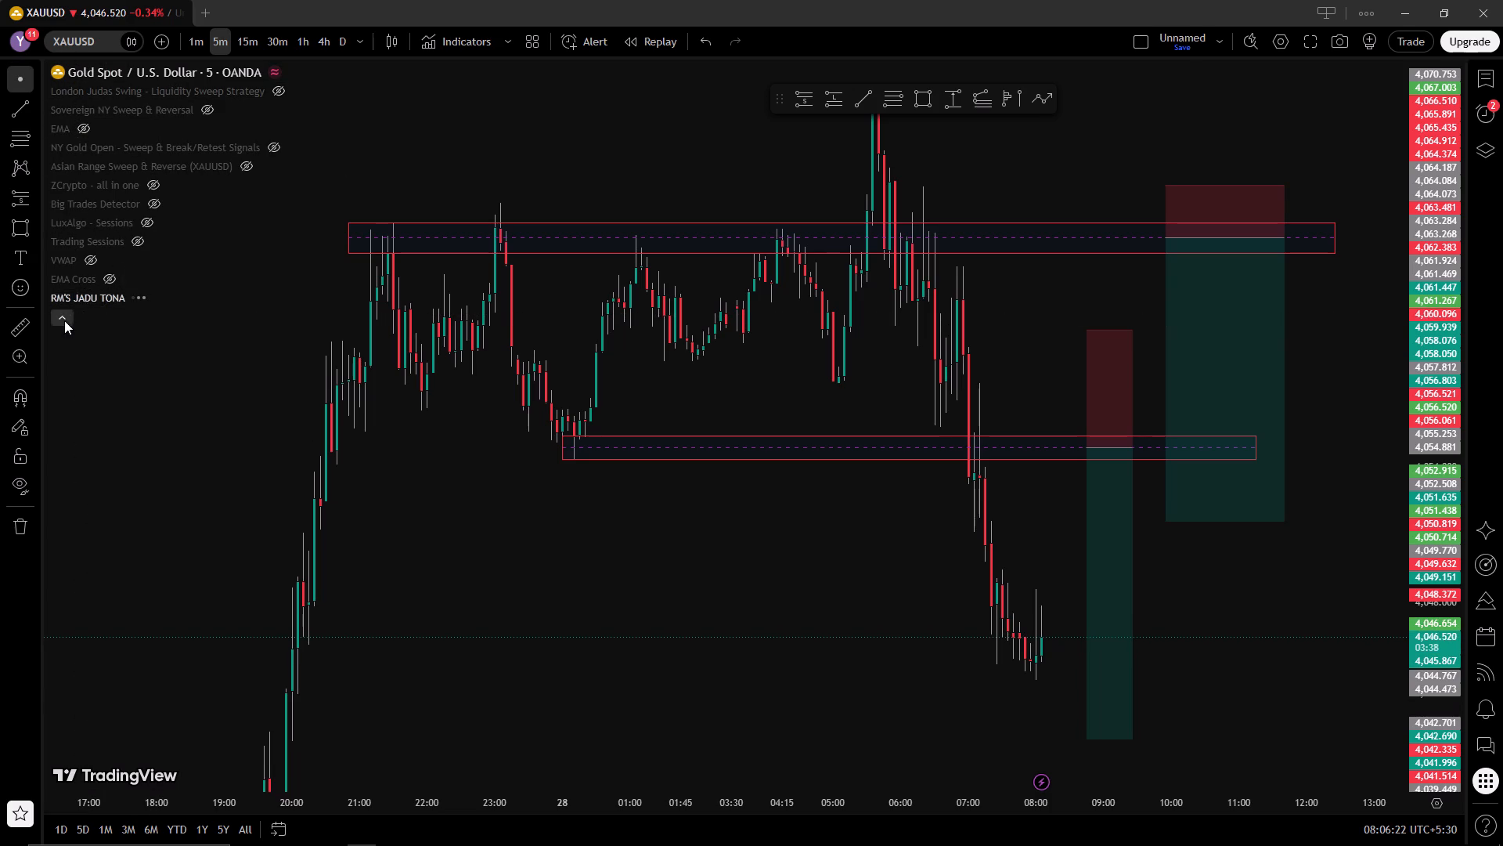
click(64, 320)
Examine the RM'S JADU TONA fair value gaps, EMA line, trend table and level statistics on the 5-minute chart.
drag(700, 598, 546, 591)
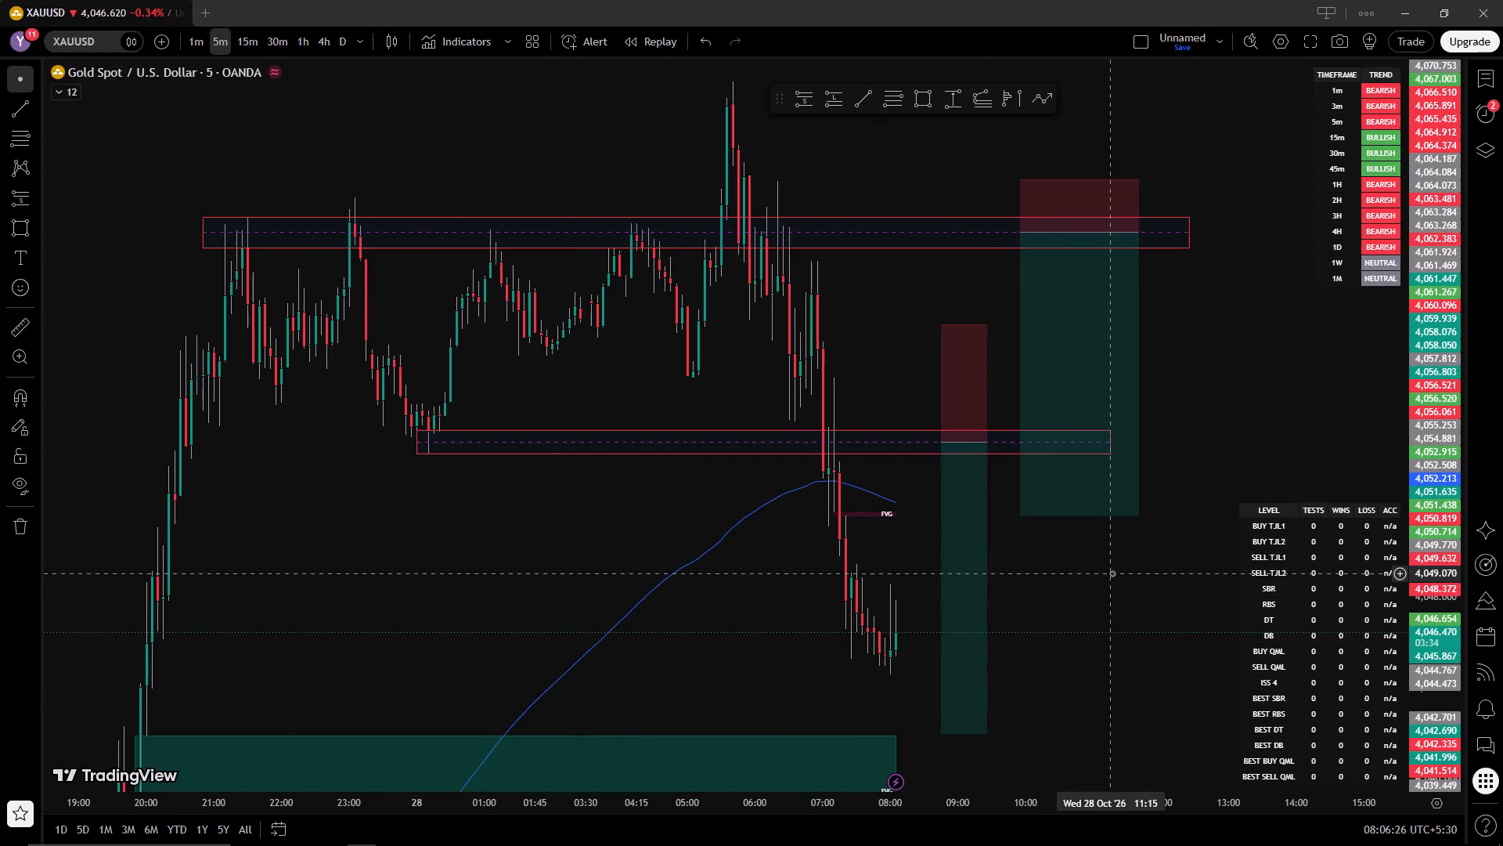
drag(1112, 585, 1115, 576)
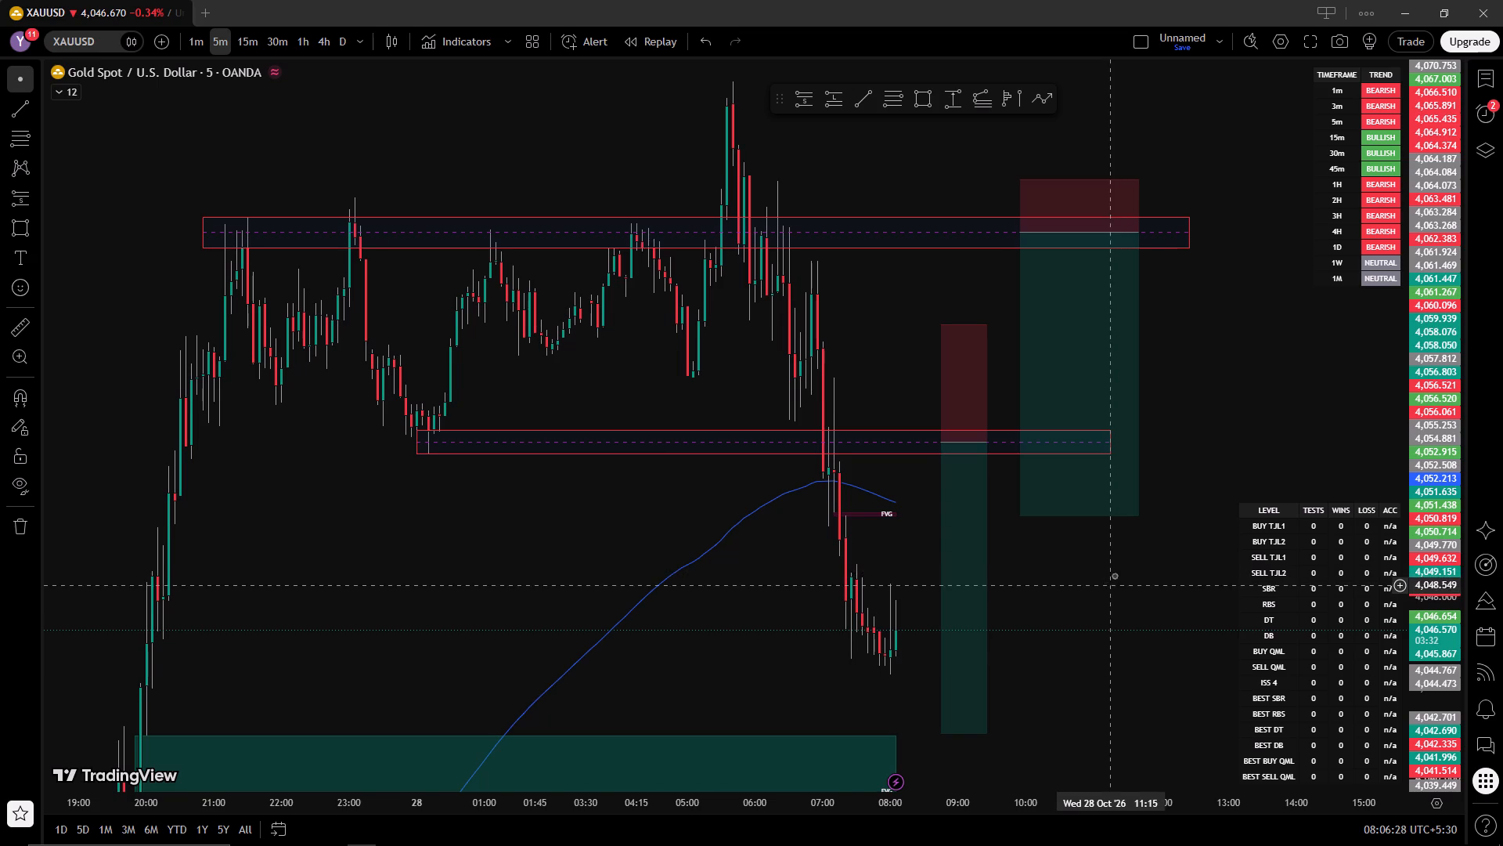
drag(1115, 576, 1116, 454)
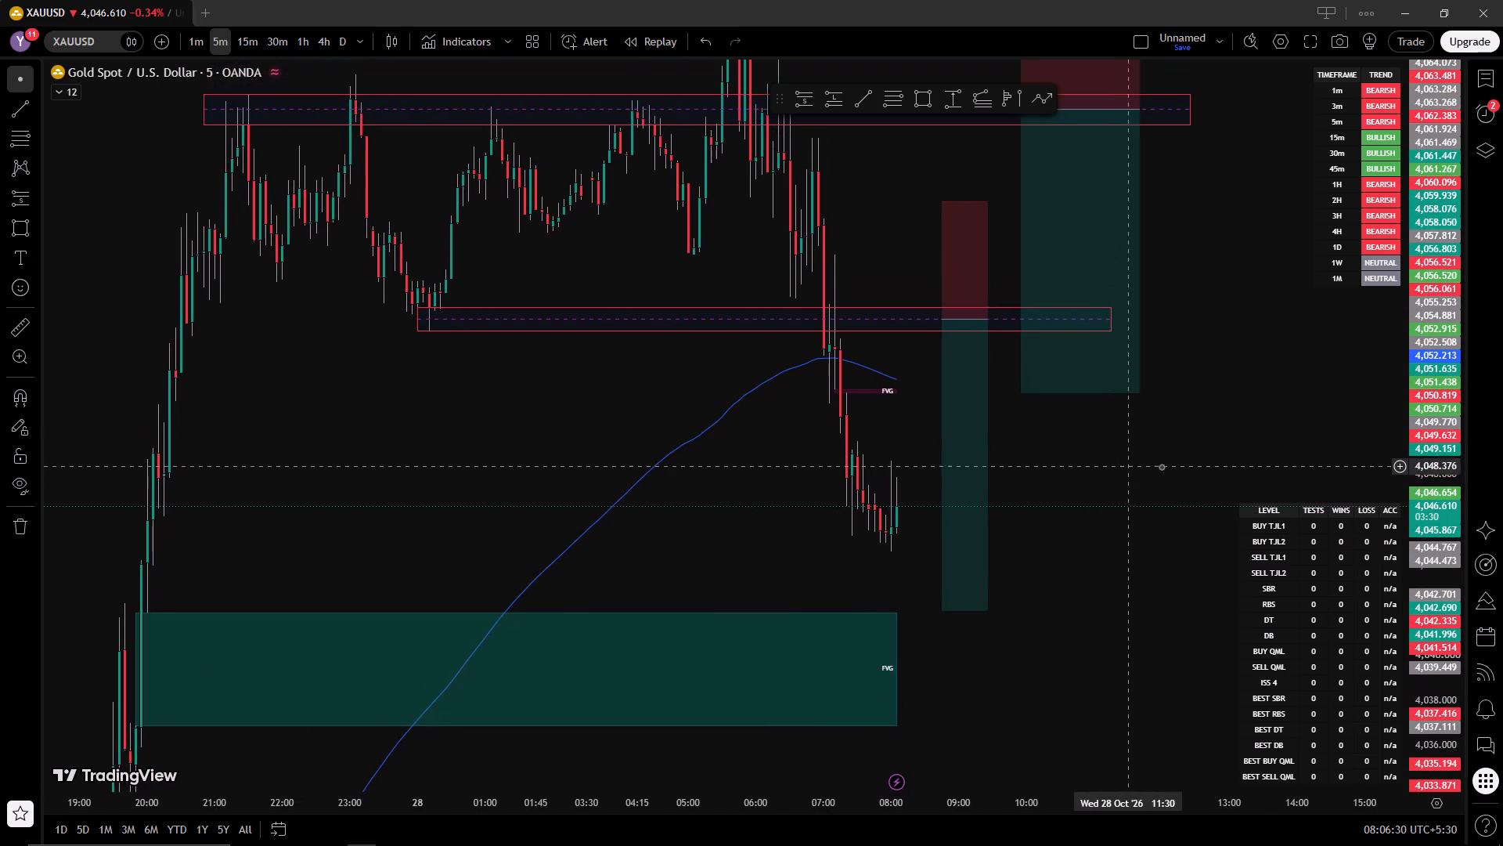
drag(1425, 445, 1422, 512)
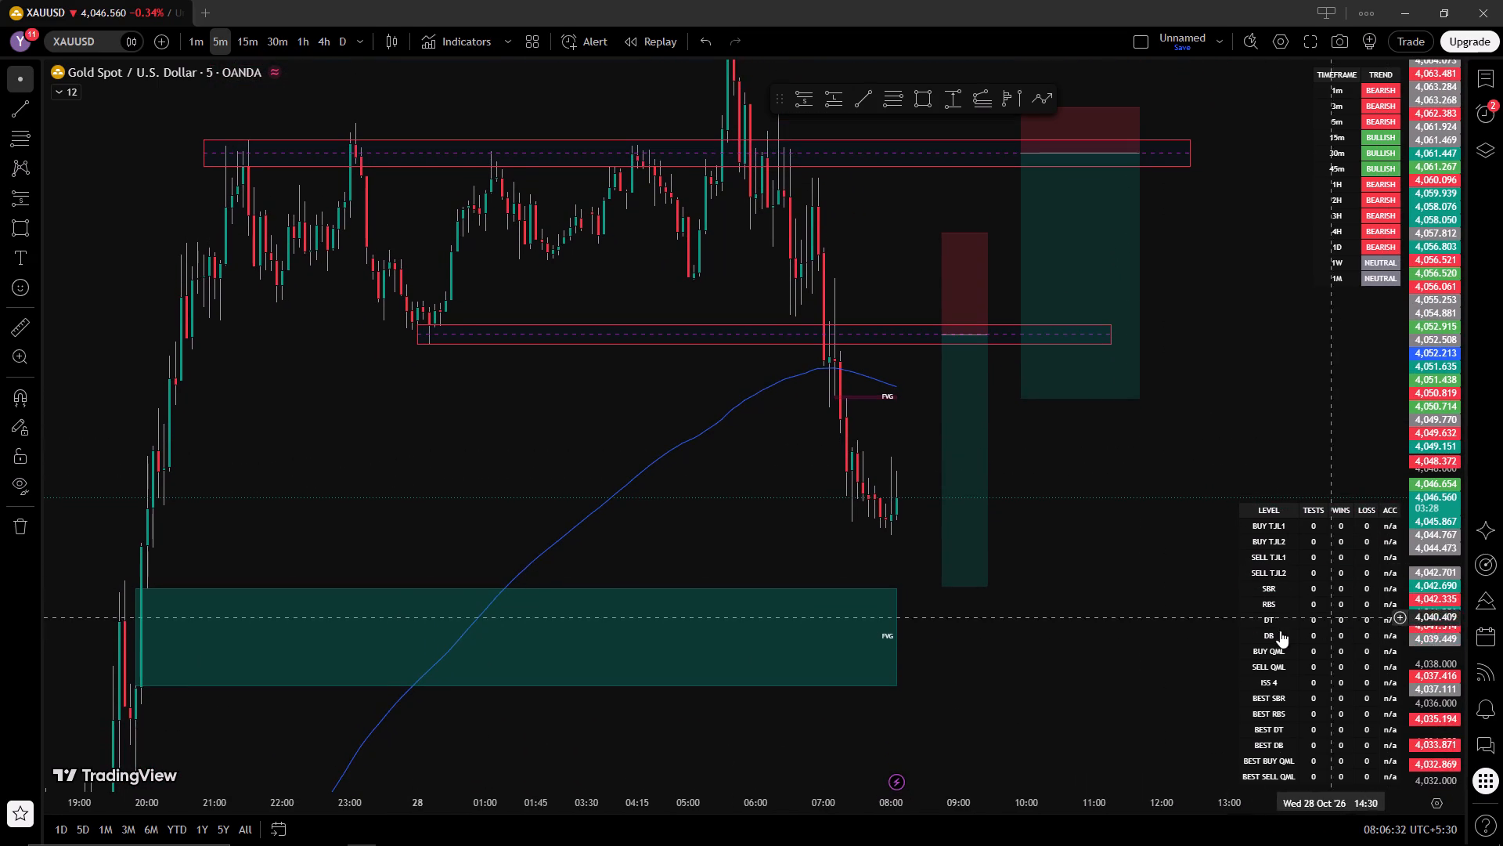
double_click(1345, 645)
click(1274, 581)
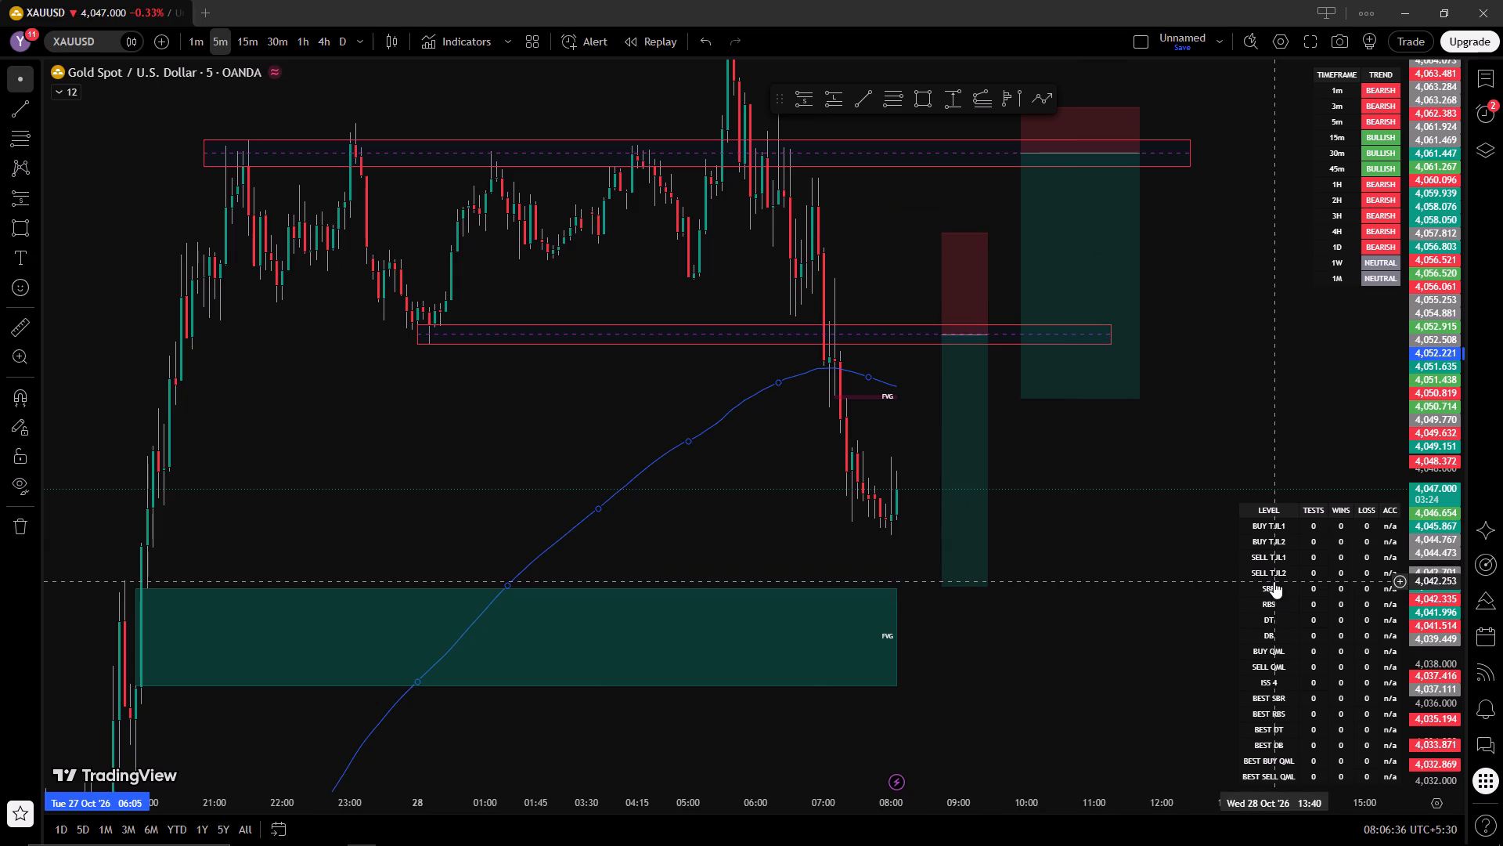
click(1274, 581)
click(777, 384)
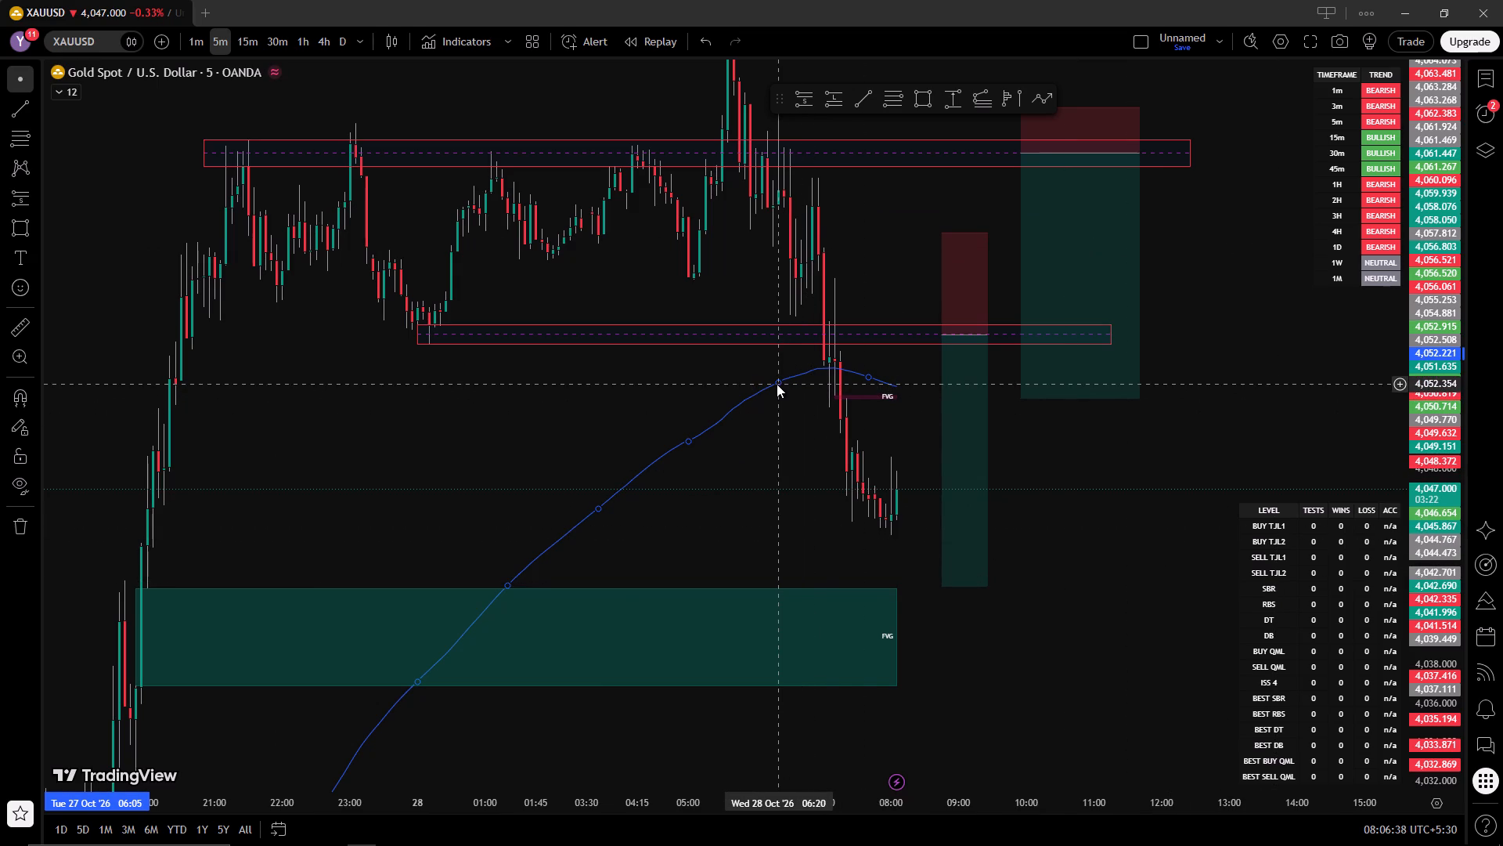
right_click(777, 384)
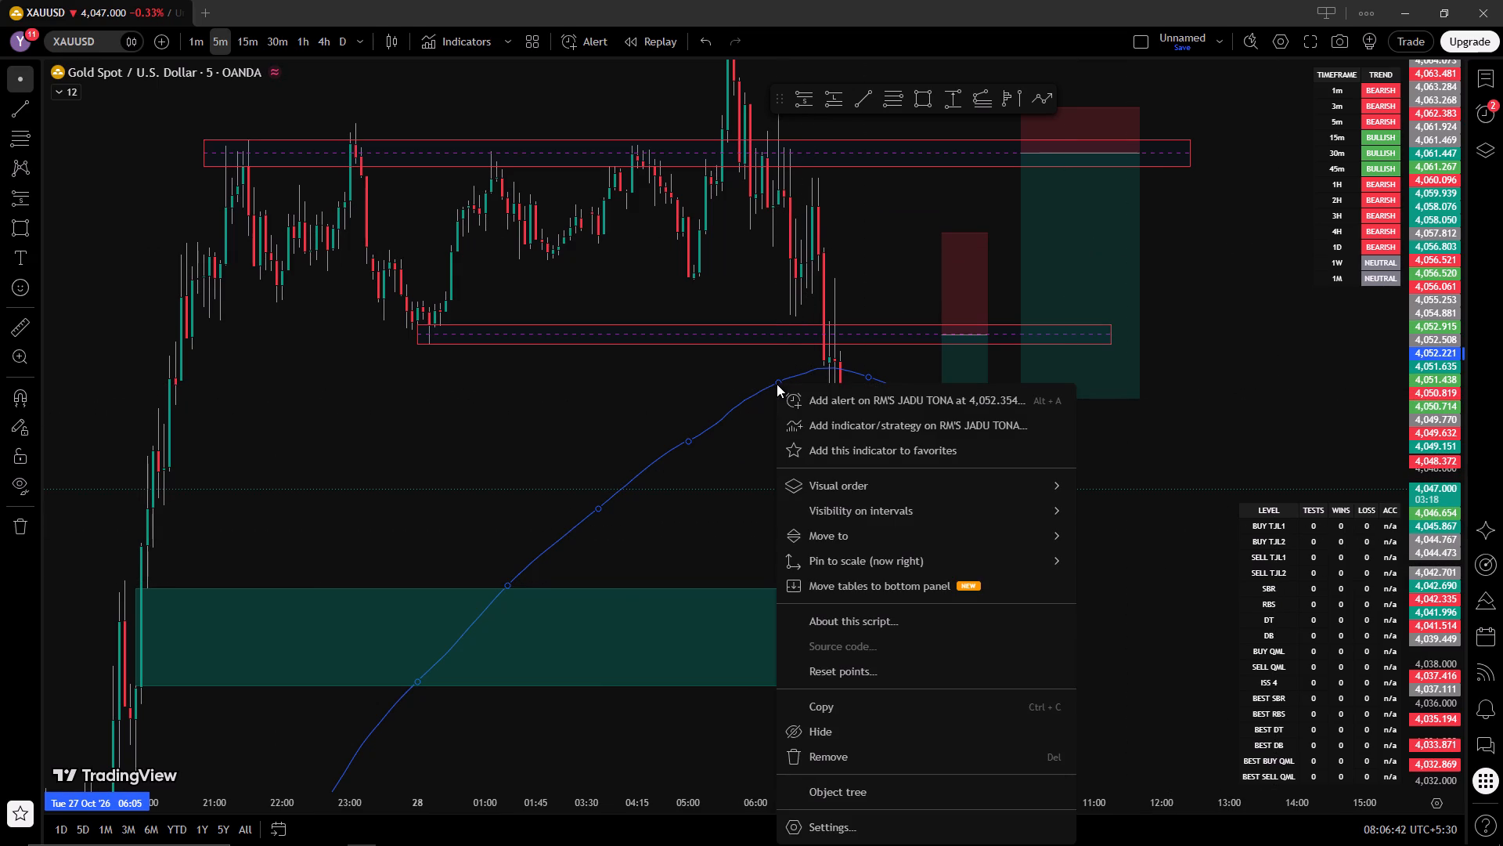
click(650, 409)
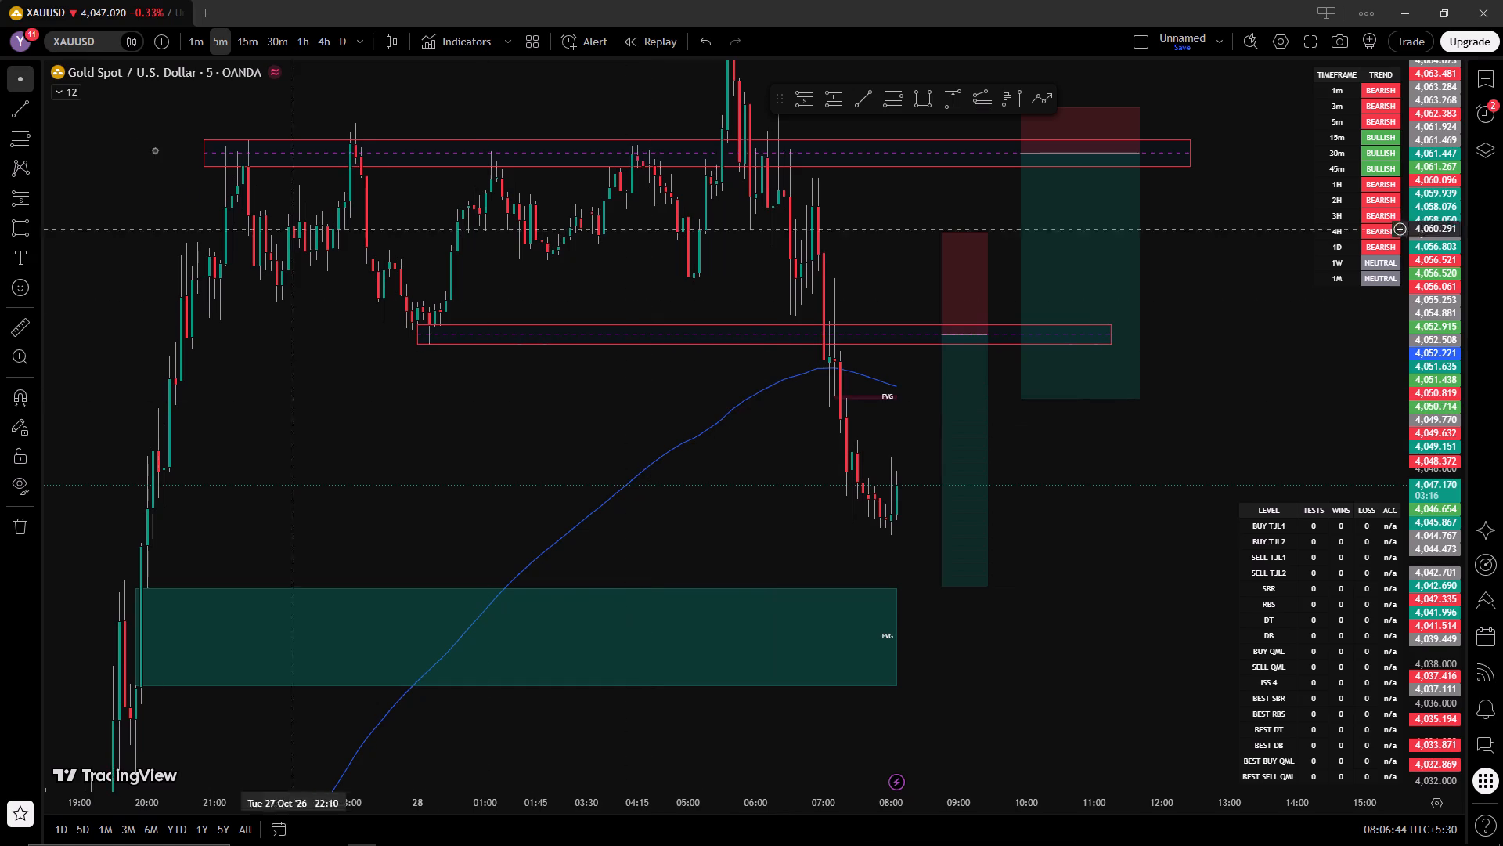
Review the RM'S JADU TONA settings, covering its style options, structure and level visibility, ISS controls and level colors.
double_click(56, 94)
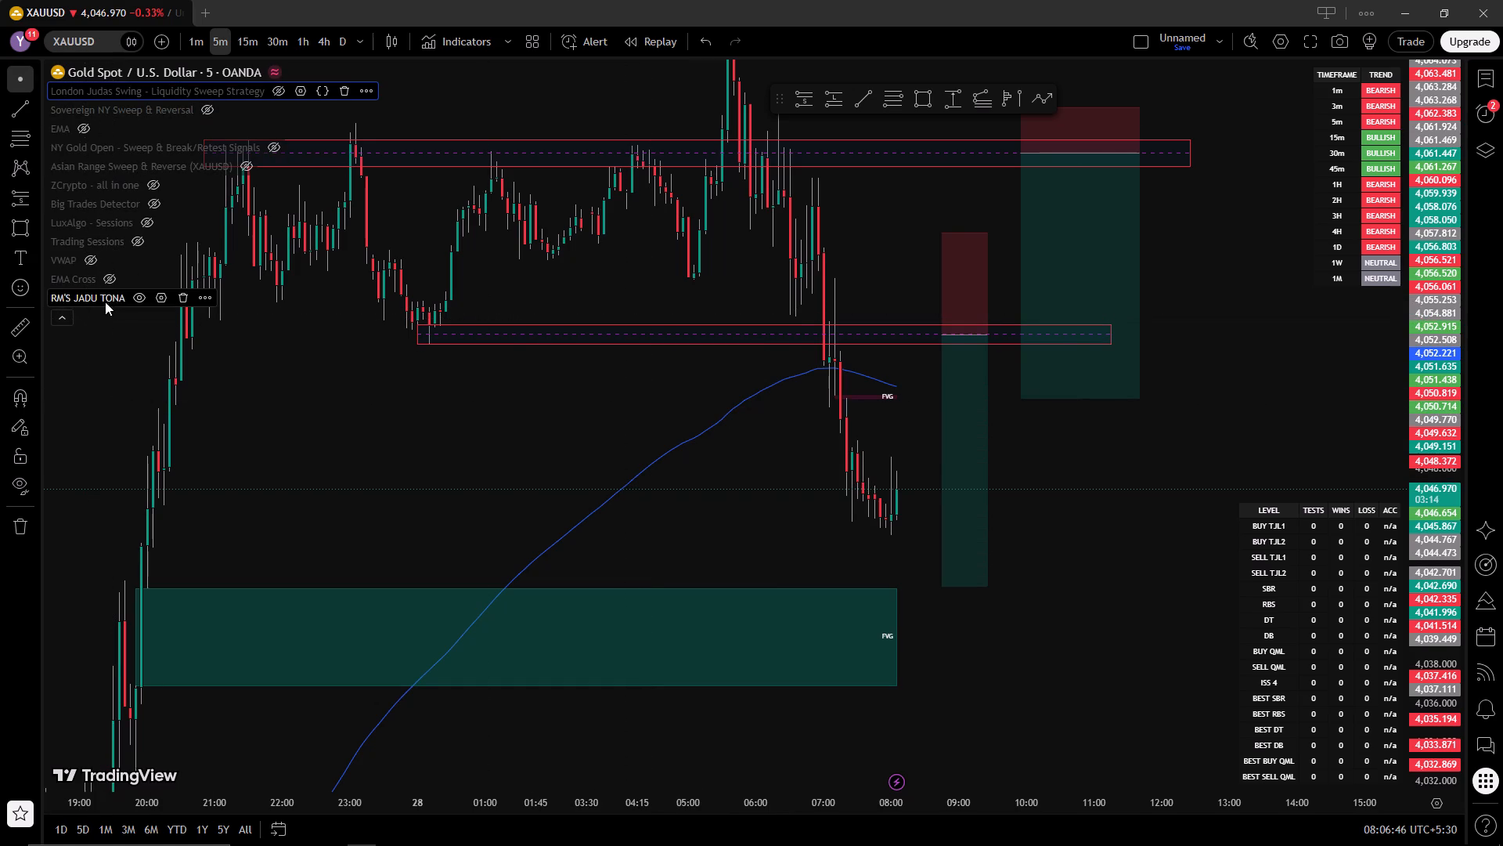
click(164, 293)
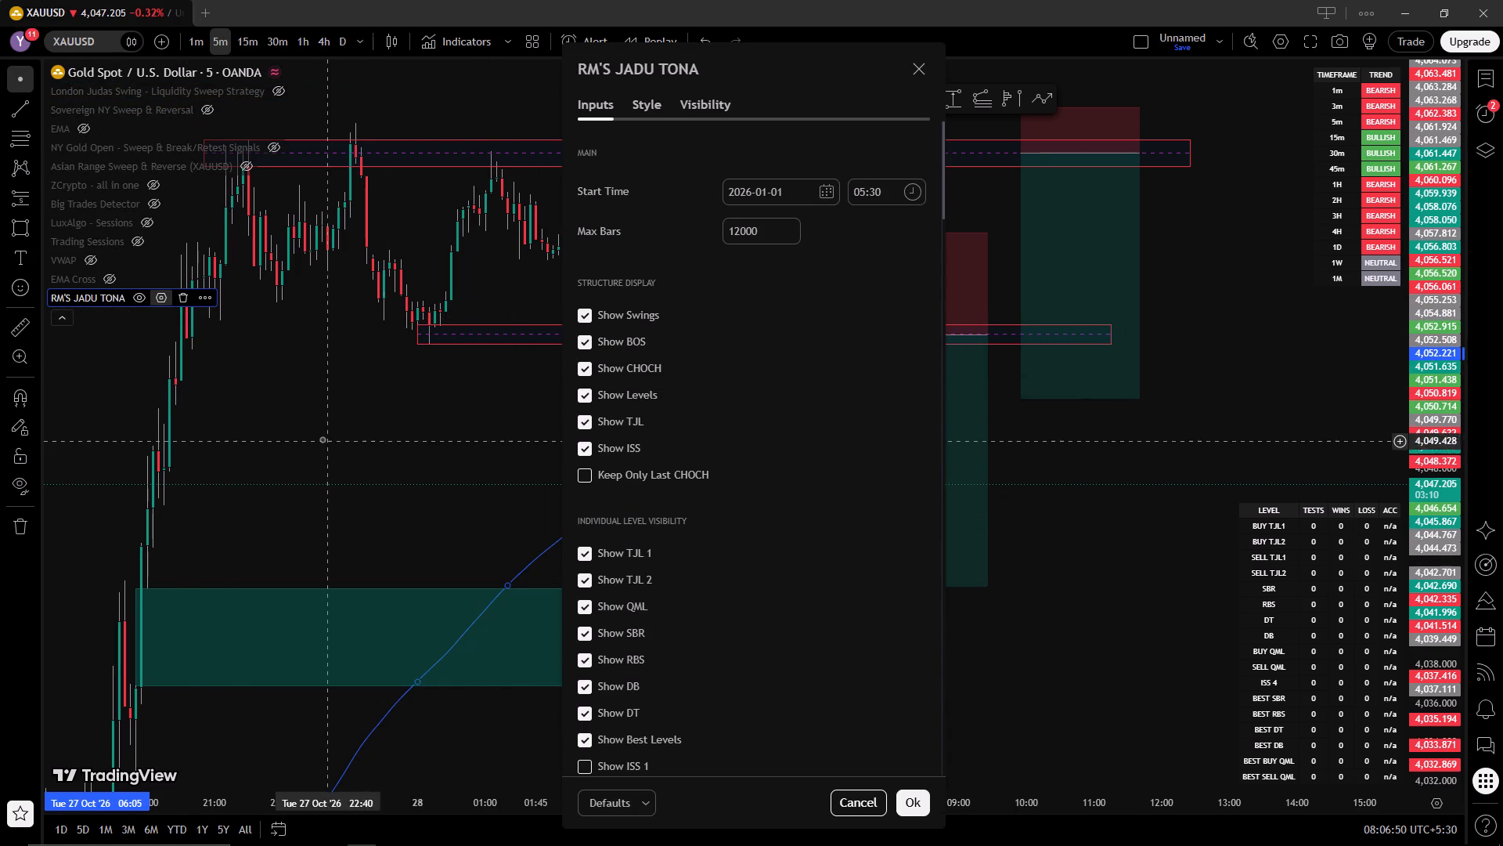
click(647, 102)
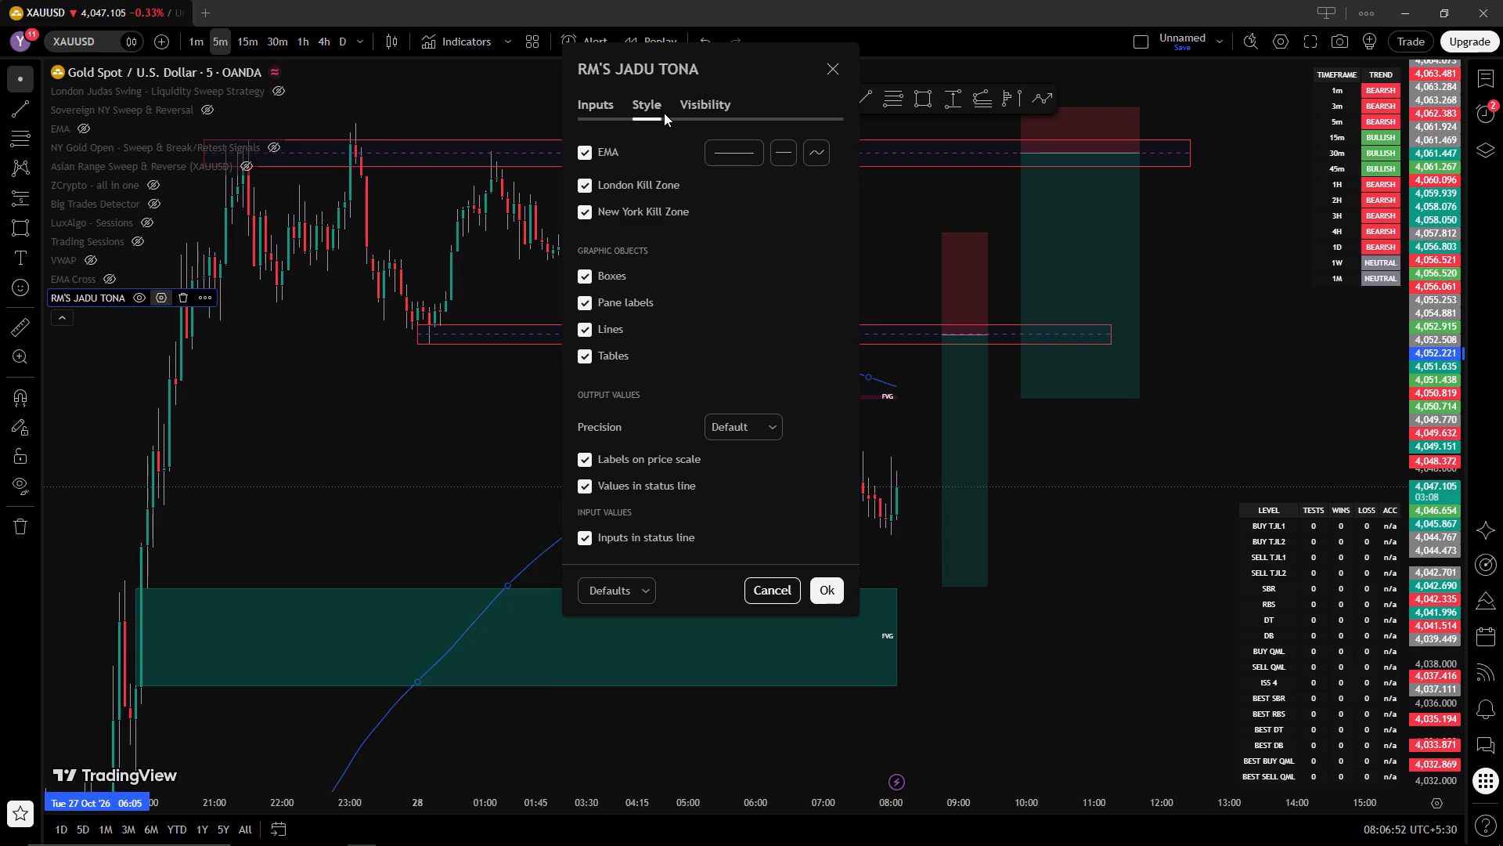
click(590, 106)
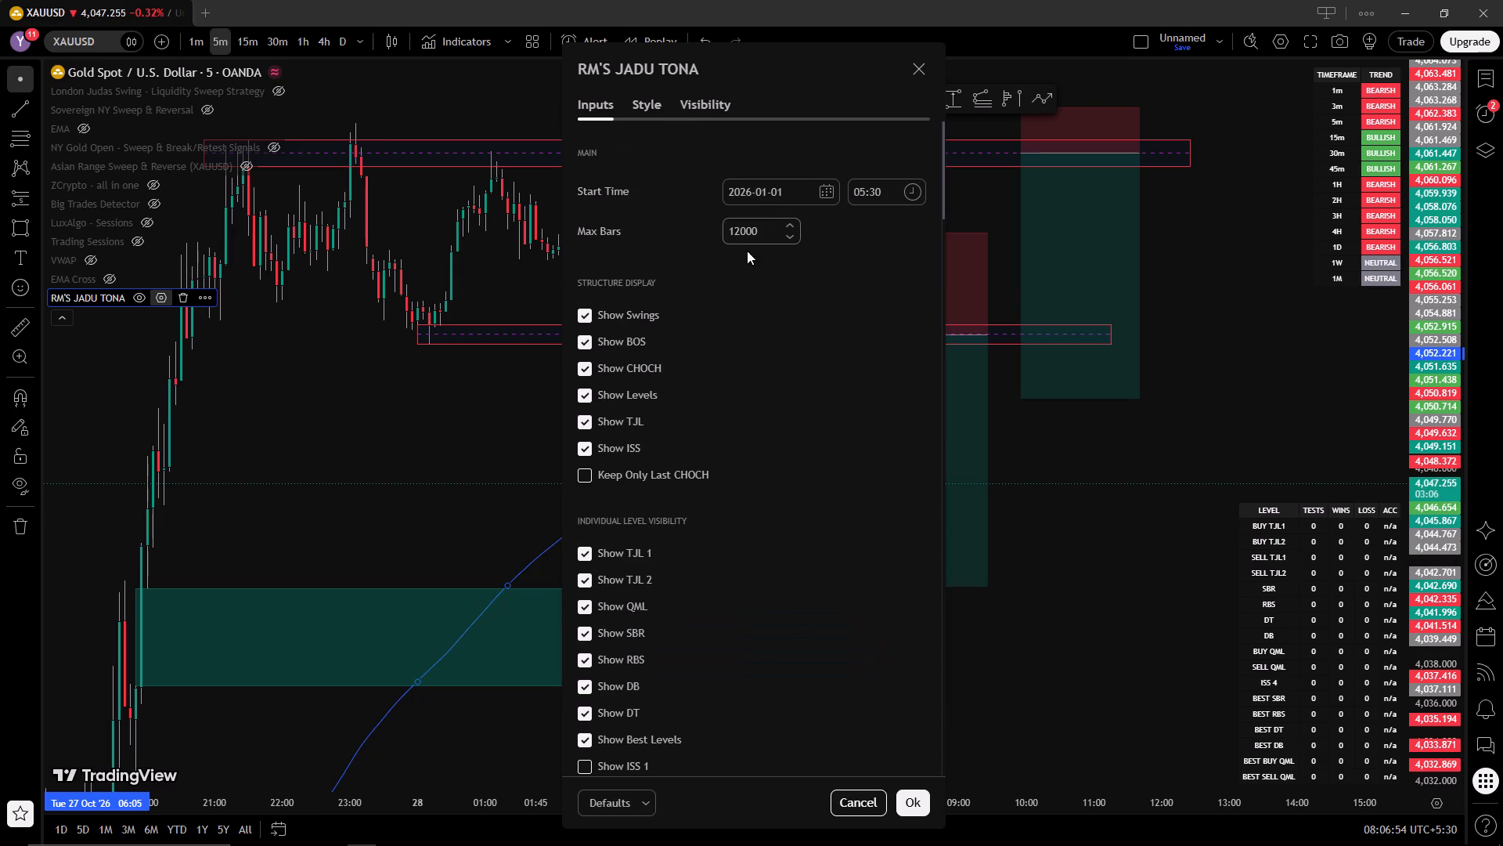
scroll(658, 692, down, 5)
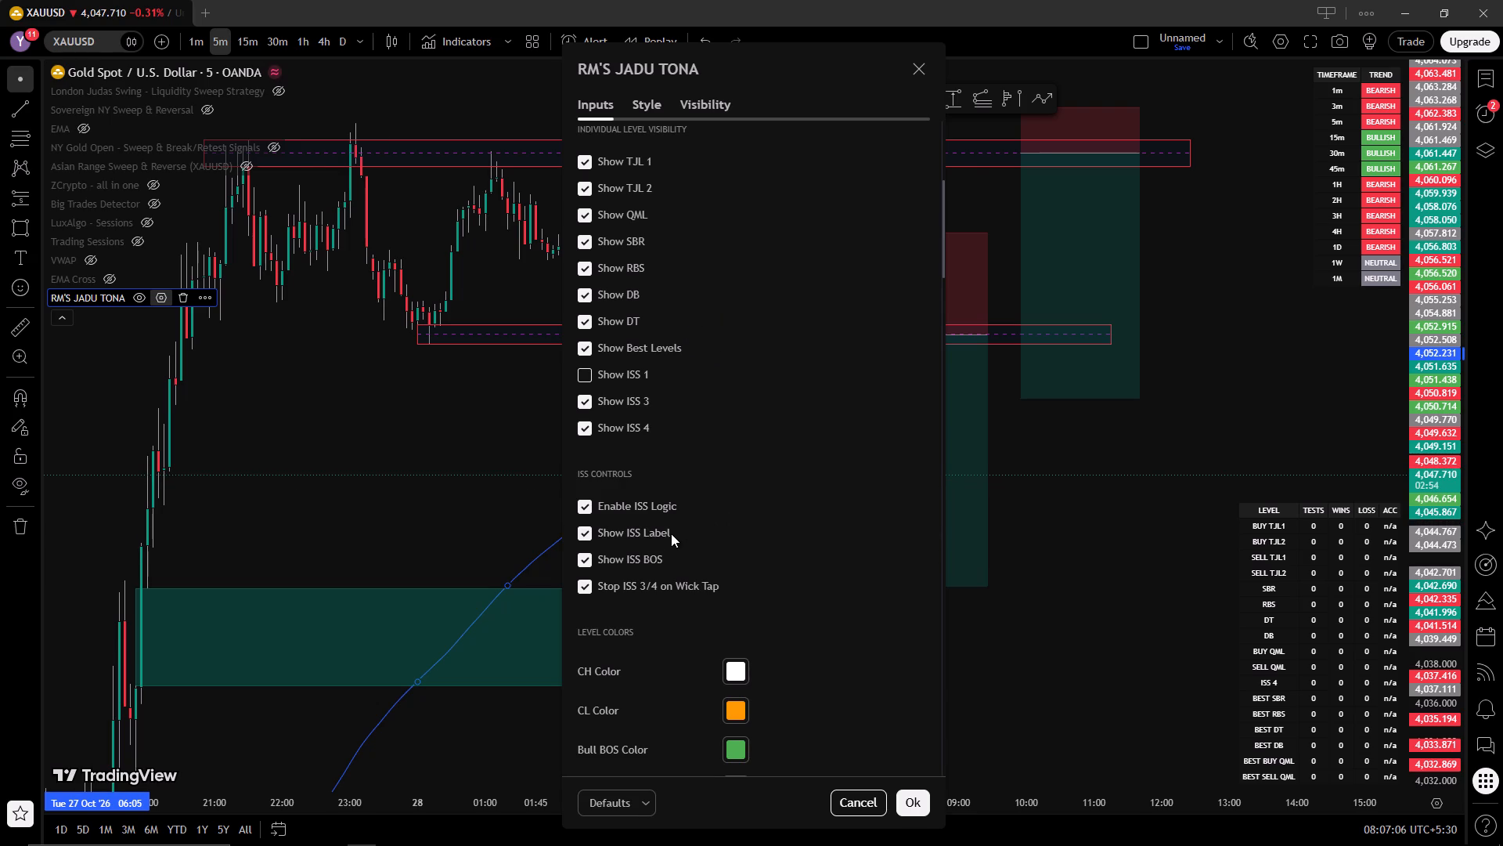
scroll(687, 554, down, 7)
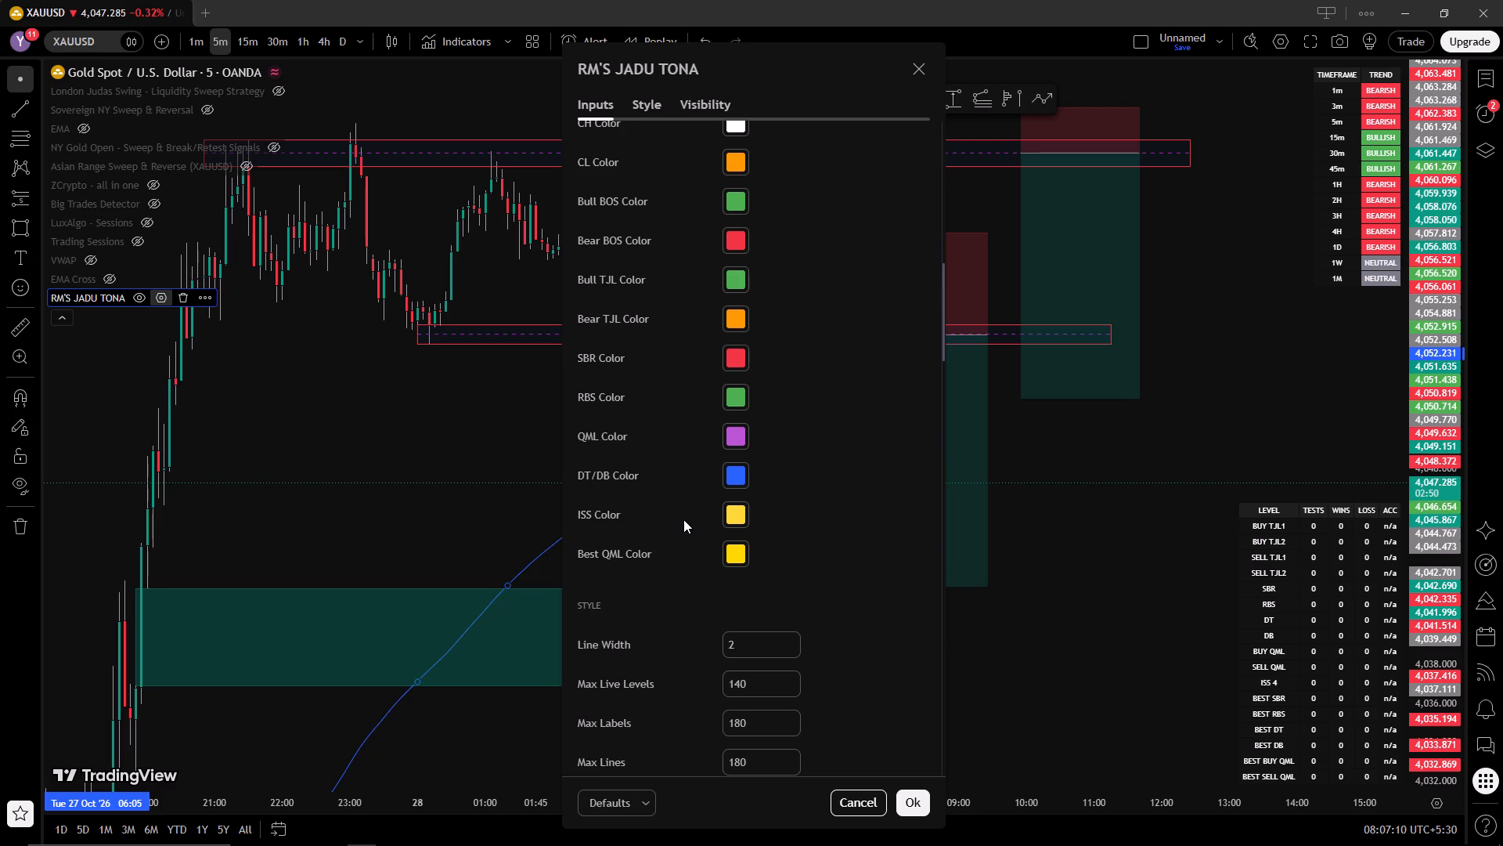
scroll(683, 519, up, 1)
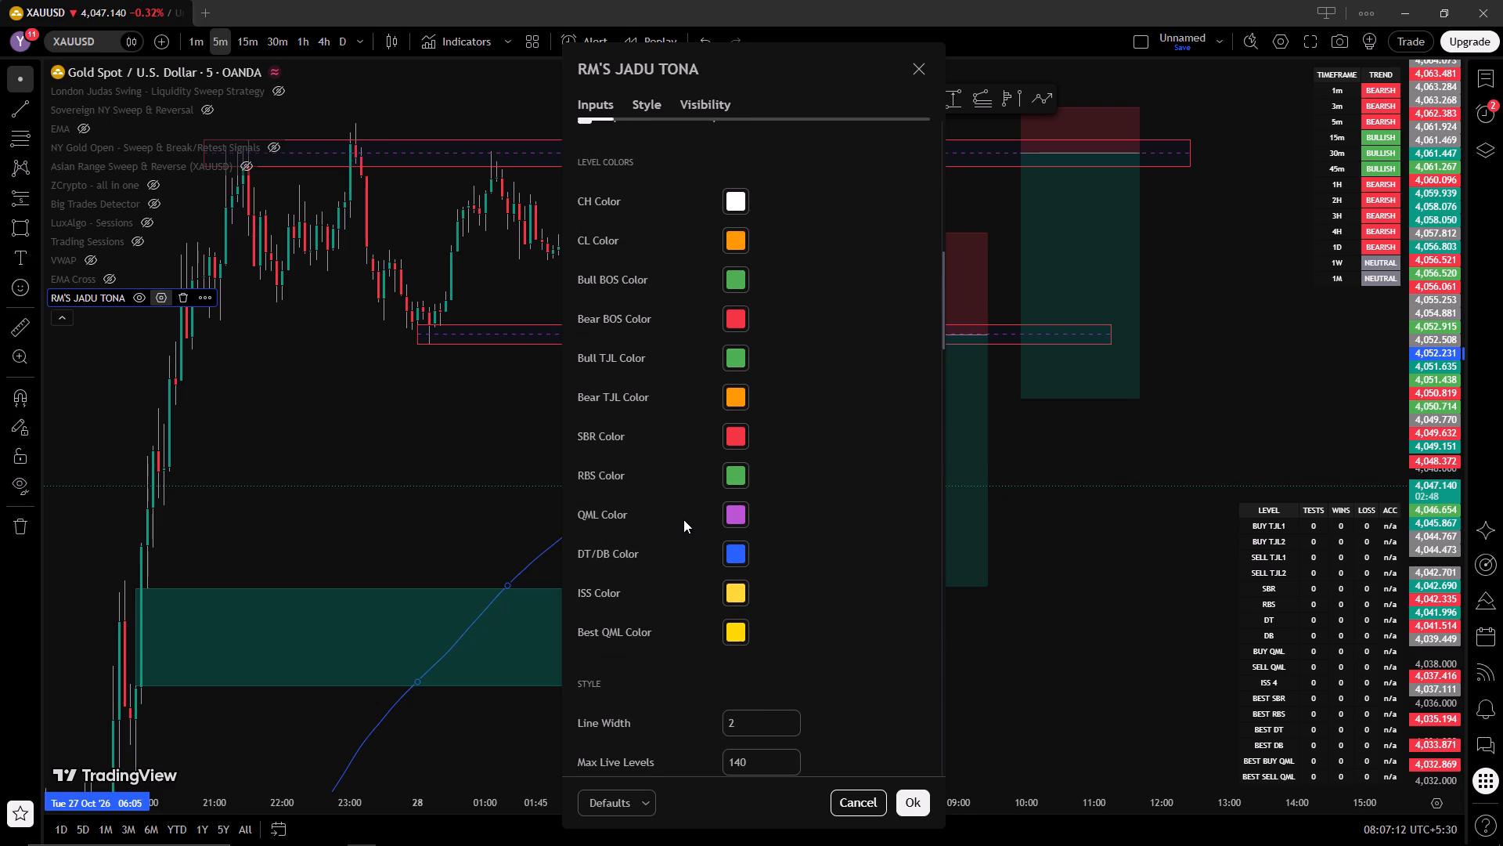
scroll(683, 519, down, 2)
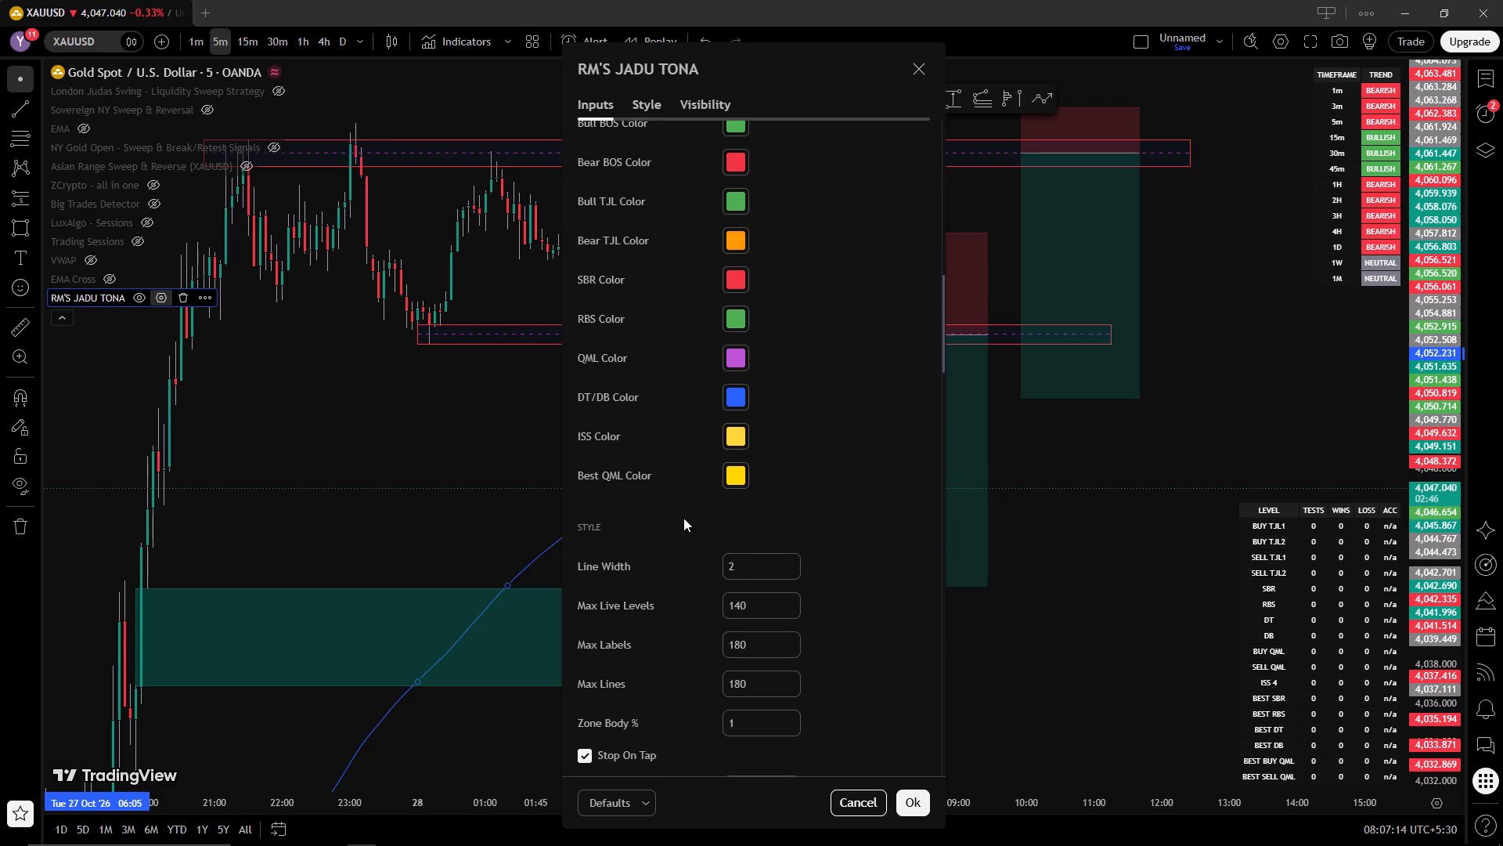
scroll(683, 518, down, 2)
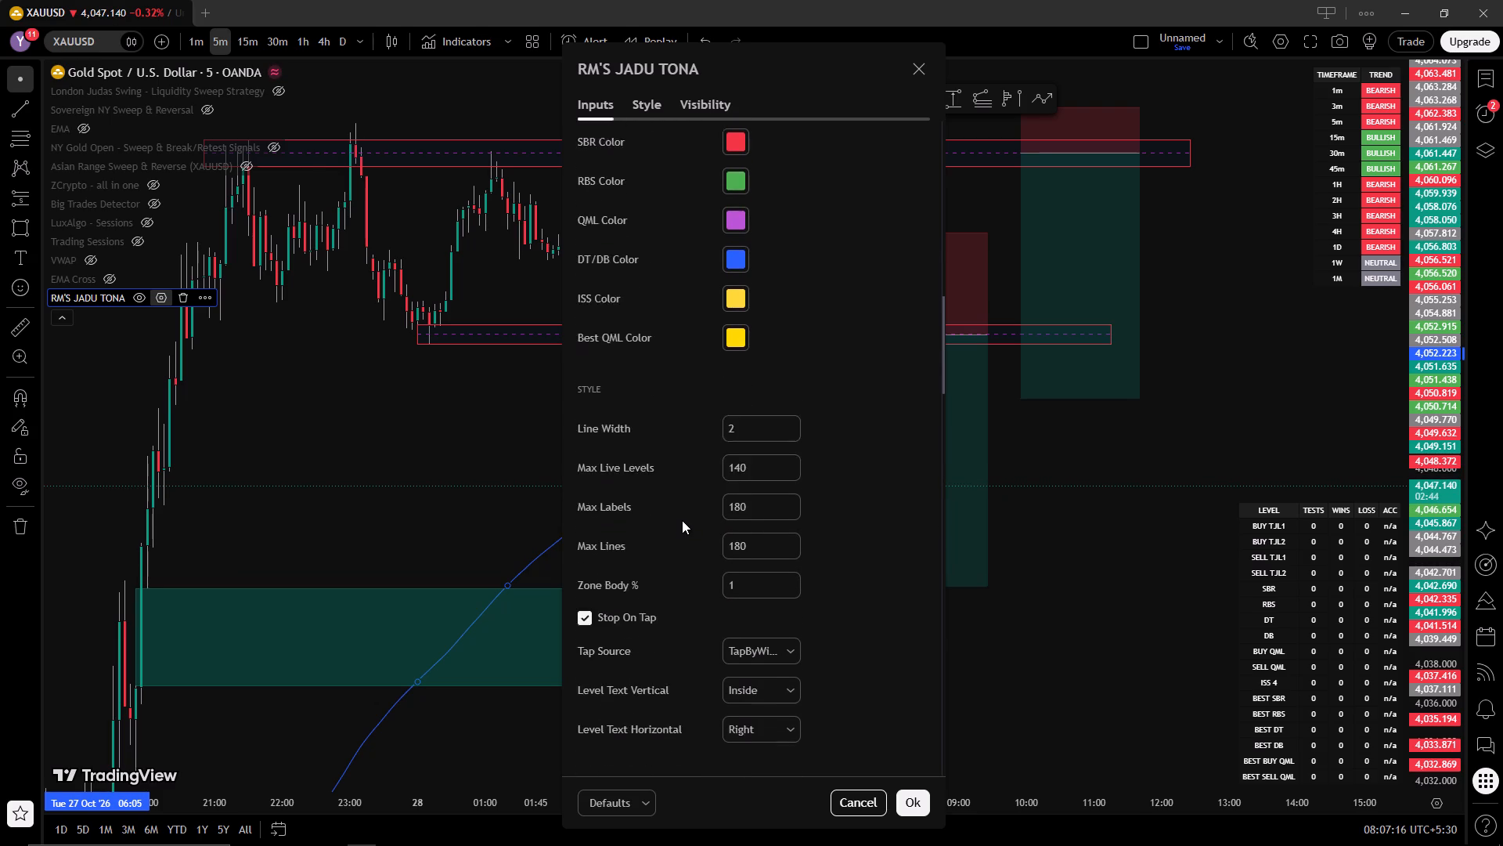
Enable Show Order Blocks (Opposite Candle Before Move) among the indicator's Smart Money Concepts inputs and apply the settings.
scroll(682, 520, down, 2)
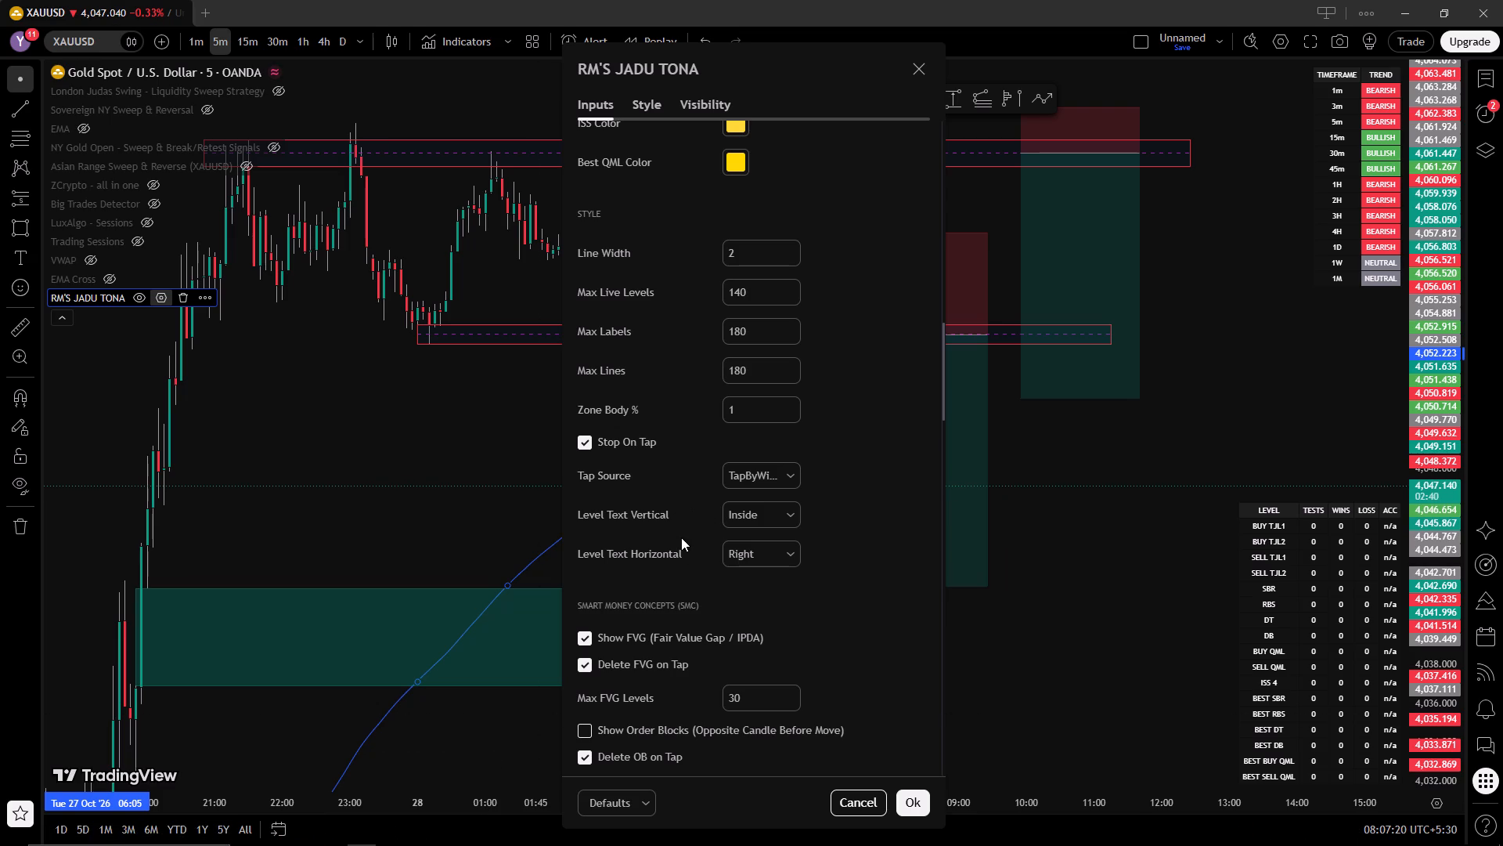
scroll(693, 535, down, 2)
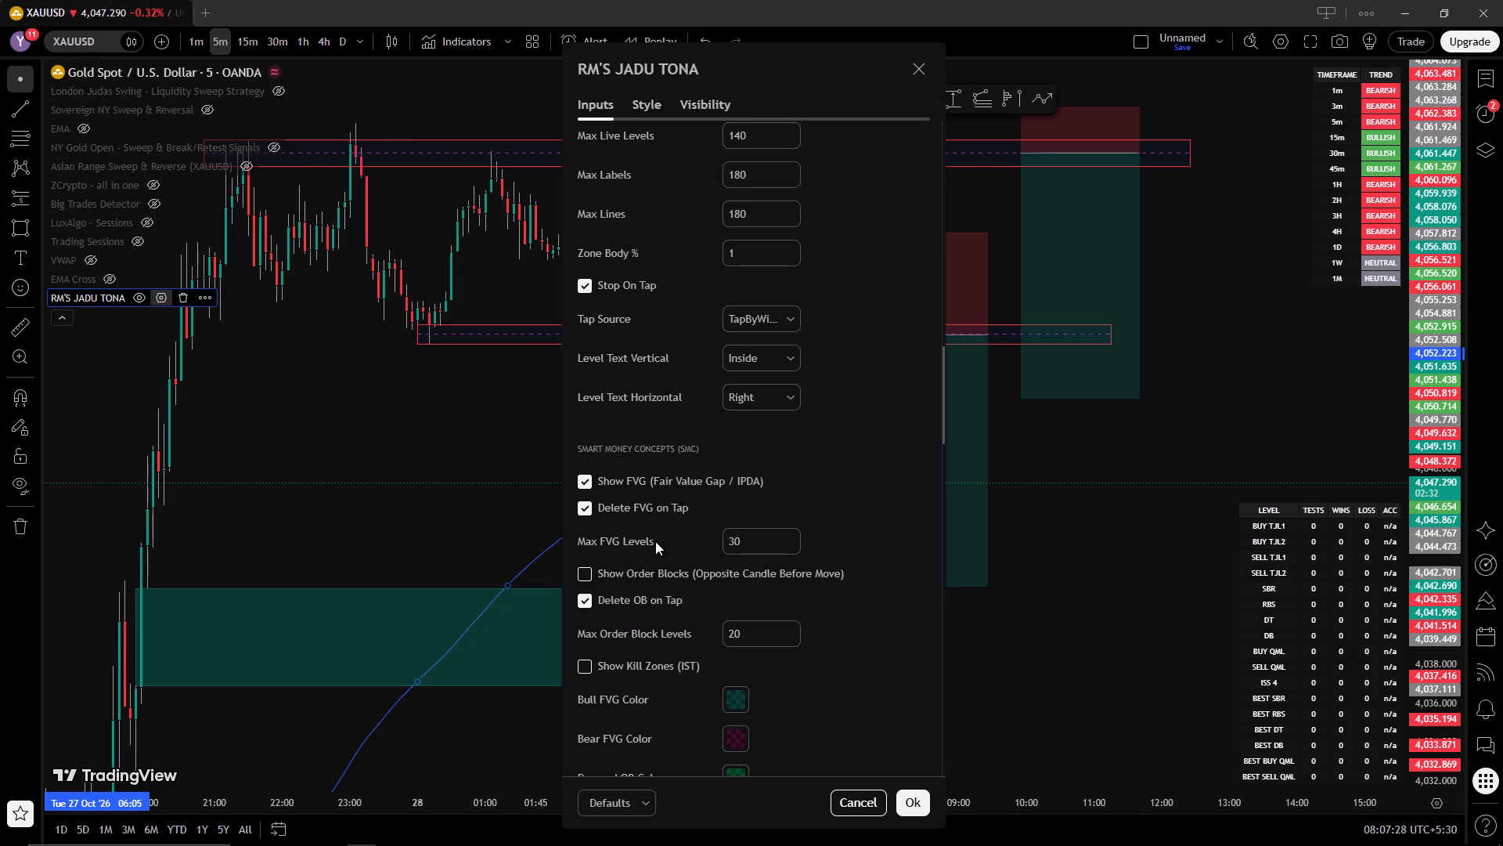
double_click(582, 572)
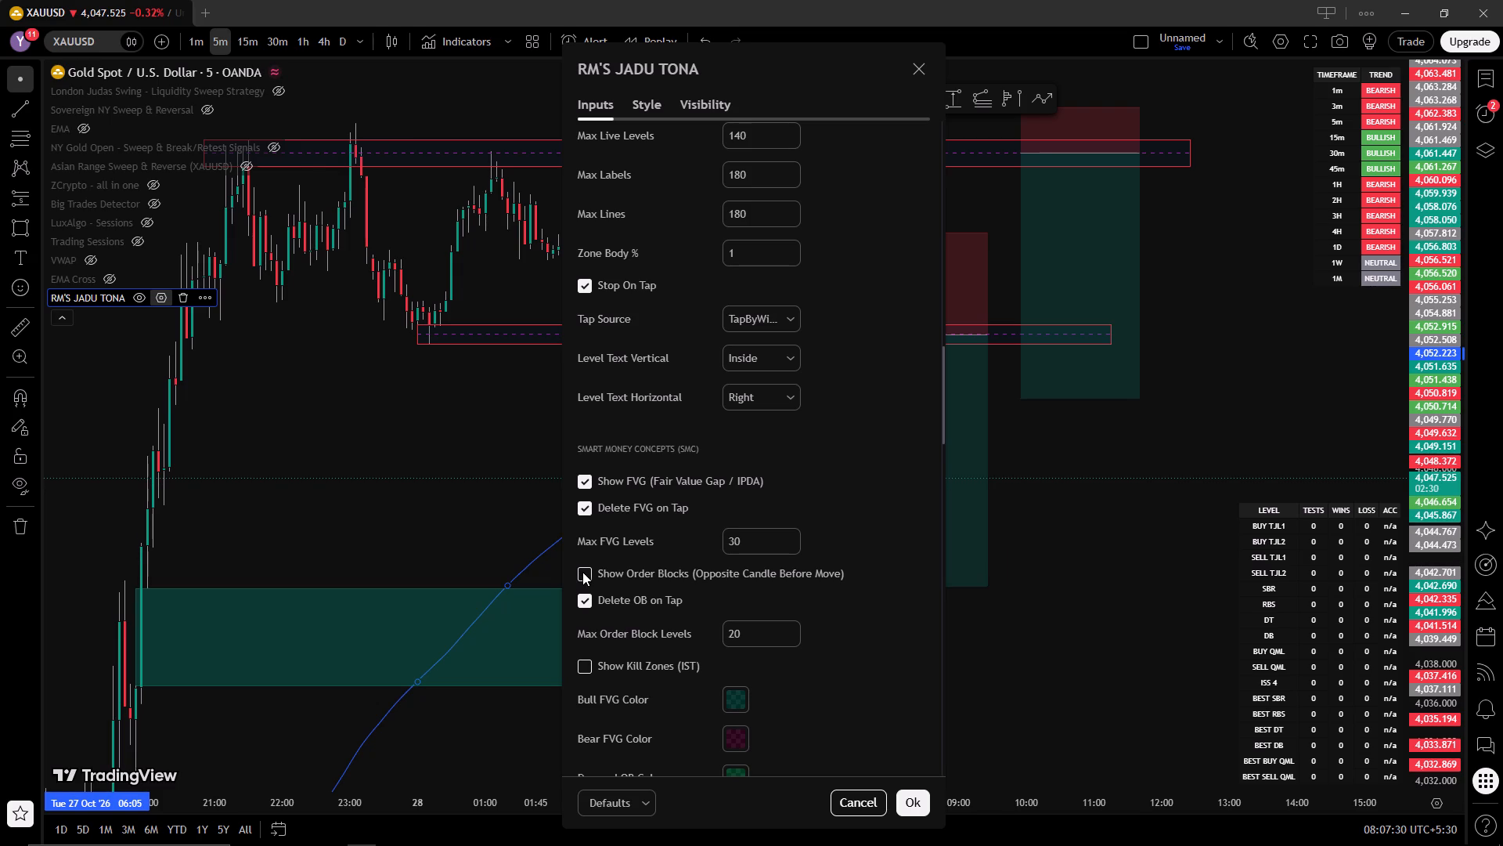
triple_click(585, 573)
click(585, 573)
double_click(585, 573)
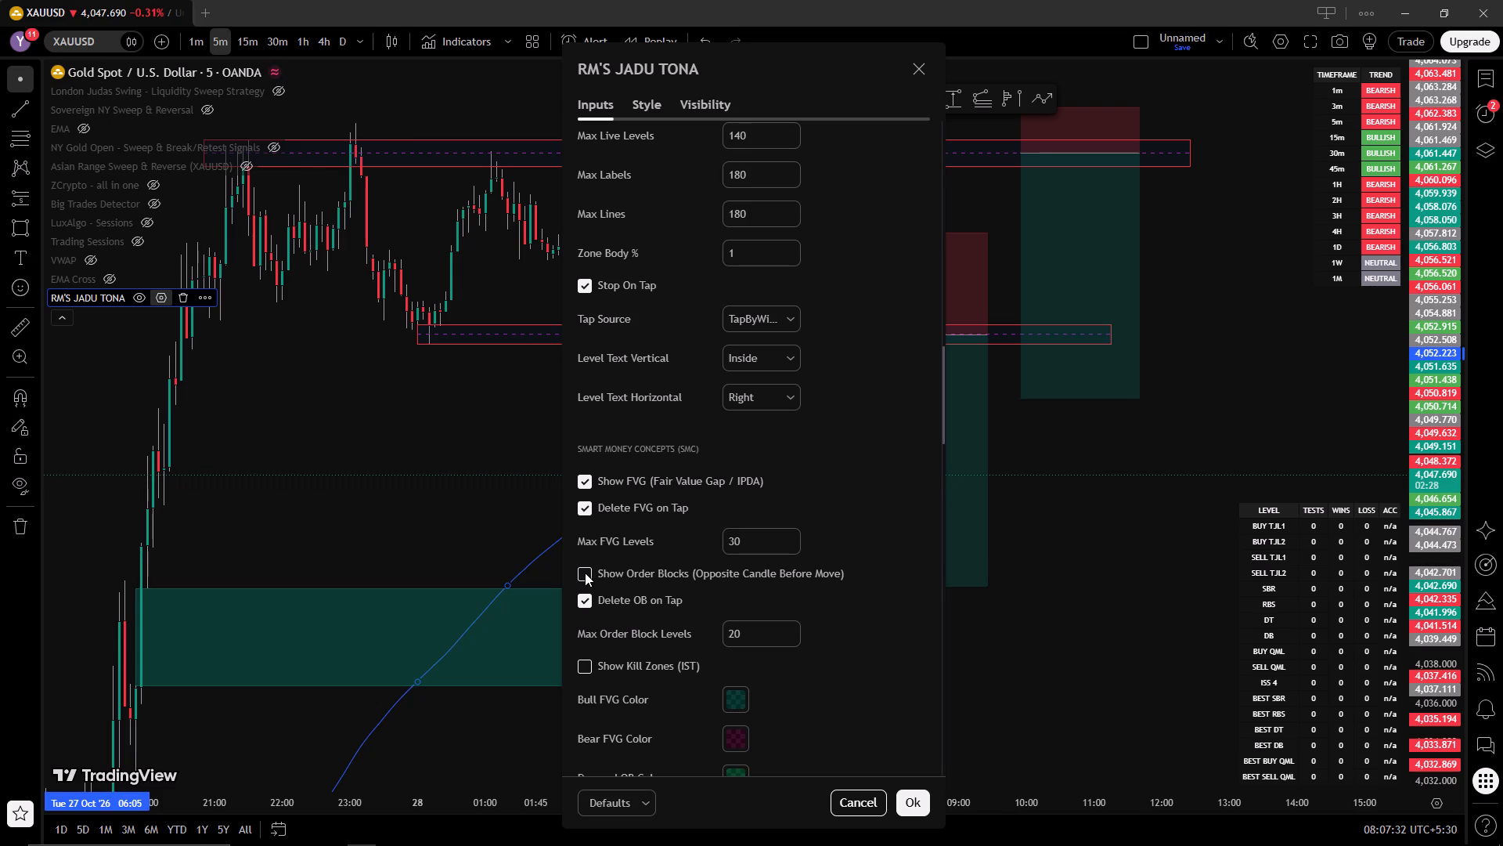
click(585, 573)
double_click(914, 805)
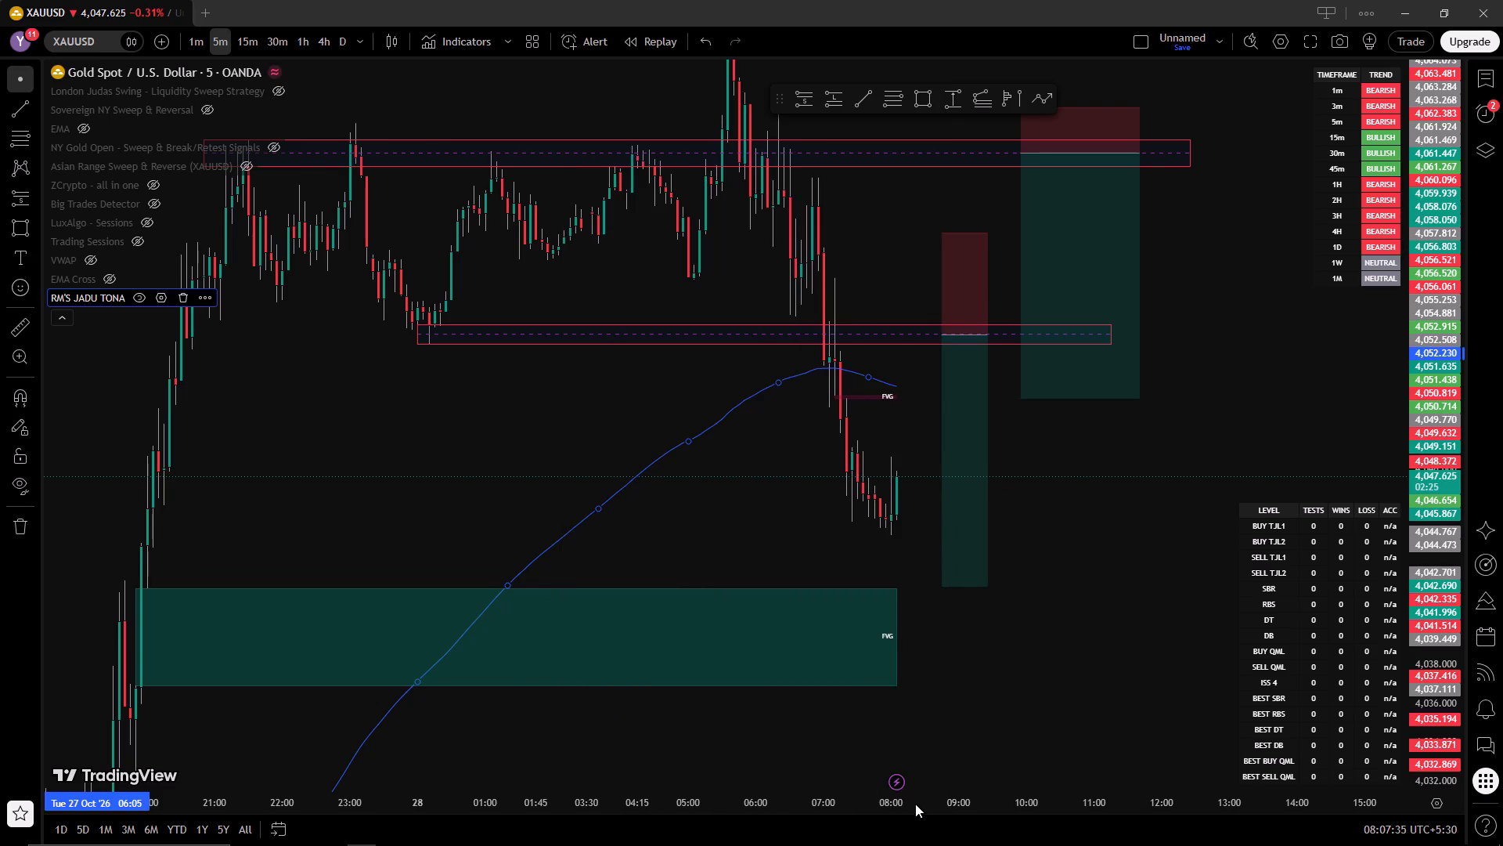
Switch to the 15-minute timeframe and examine the indicator's fair value gap, order block and QML zones below current price.
click(247, 36)
drag(1458, 338, 1392, 629)
click(1391, 629)
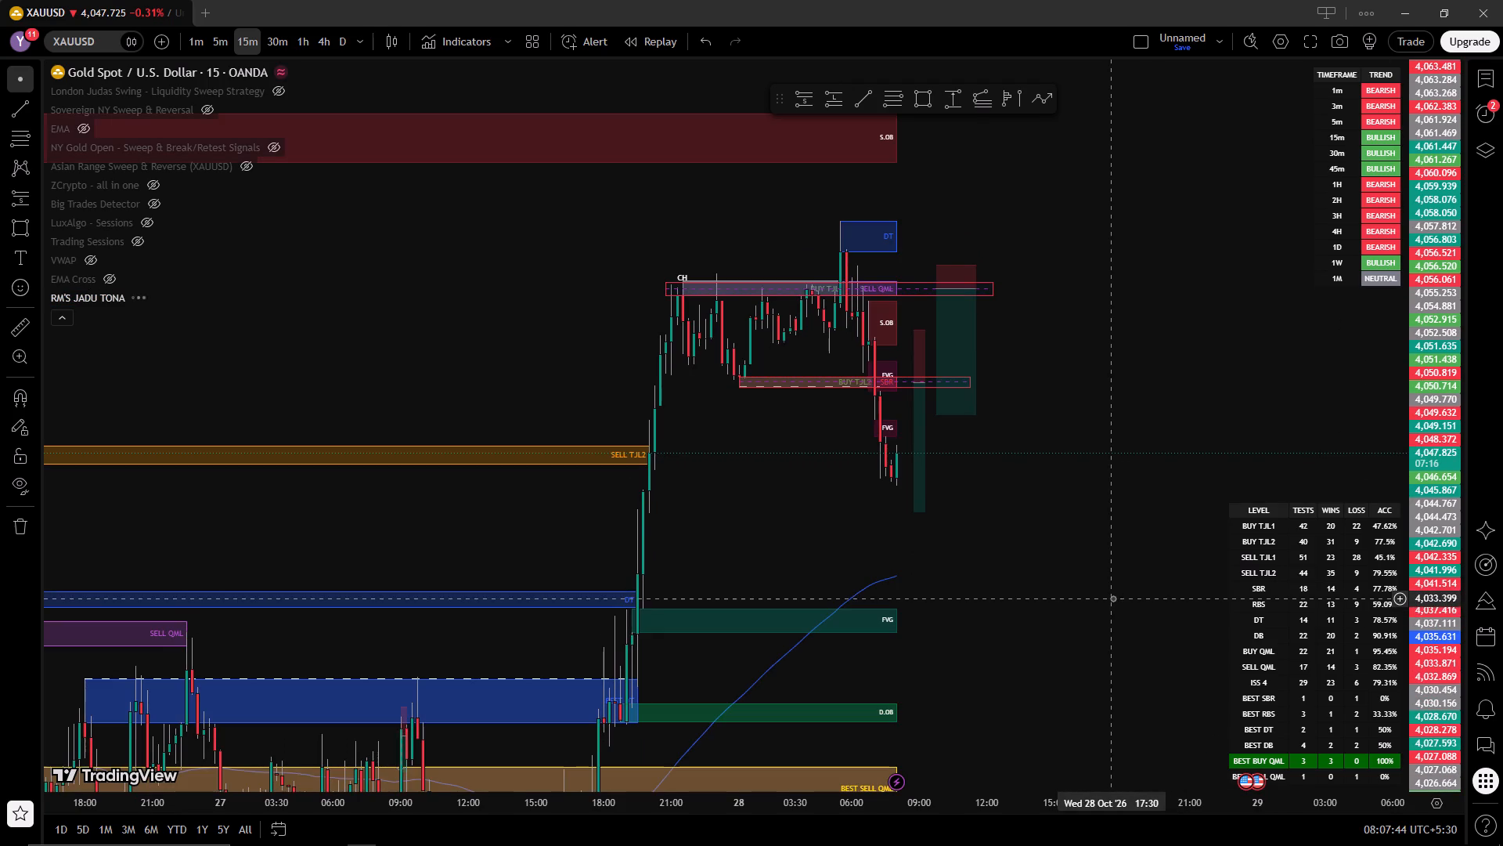
drag(1065, 649, 1067, 647)
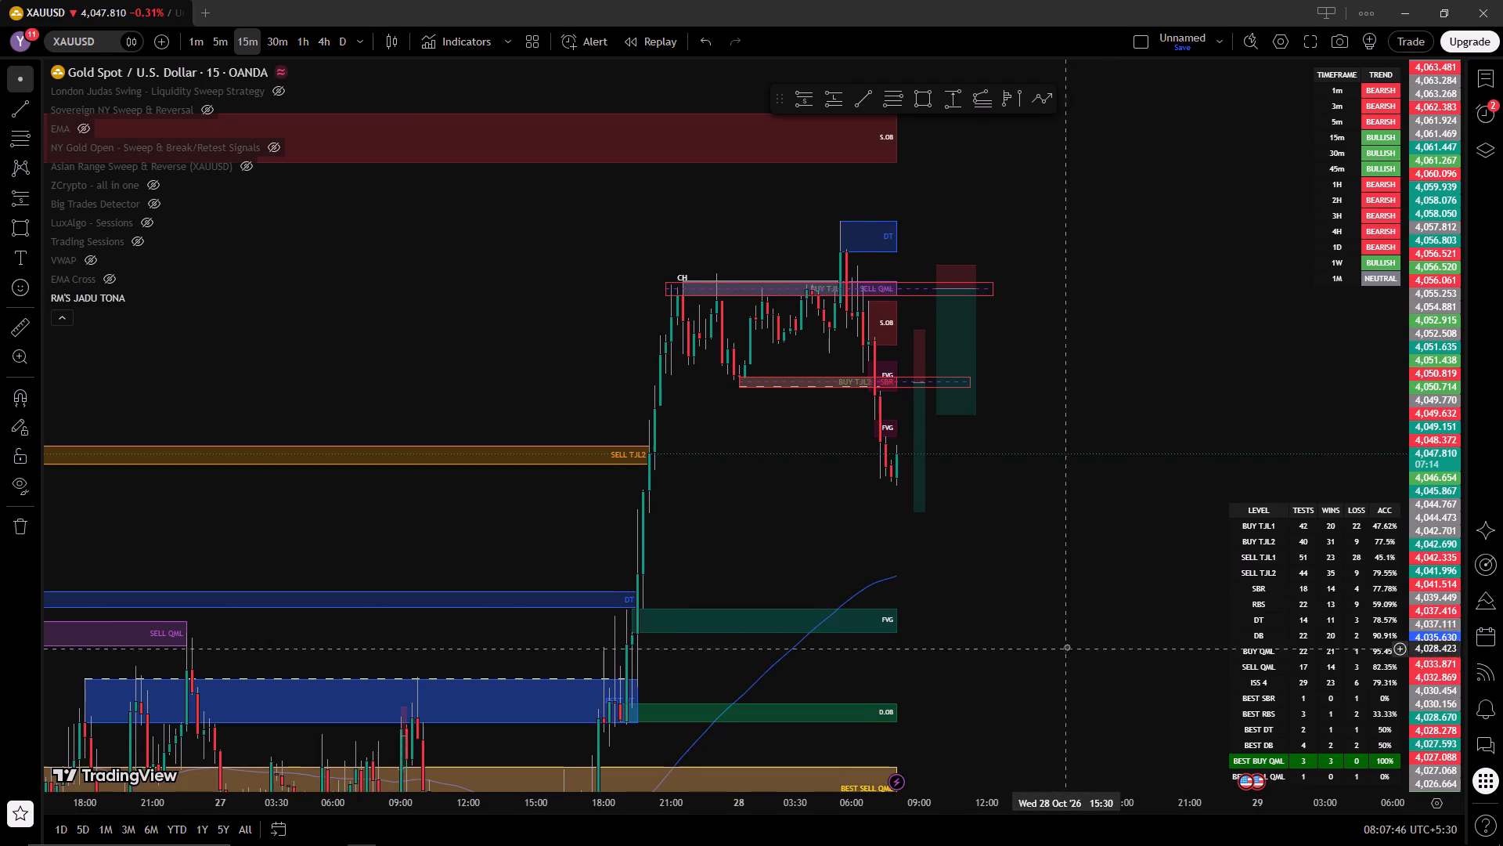
drag(1067, 647, 1095, 522)
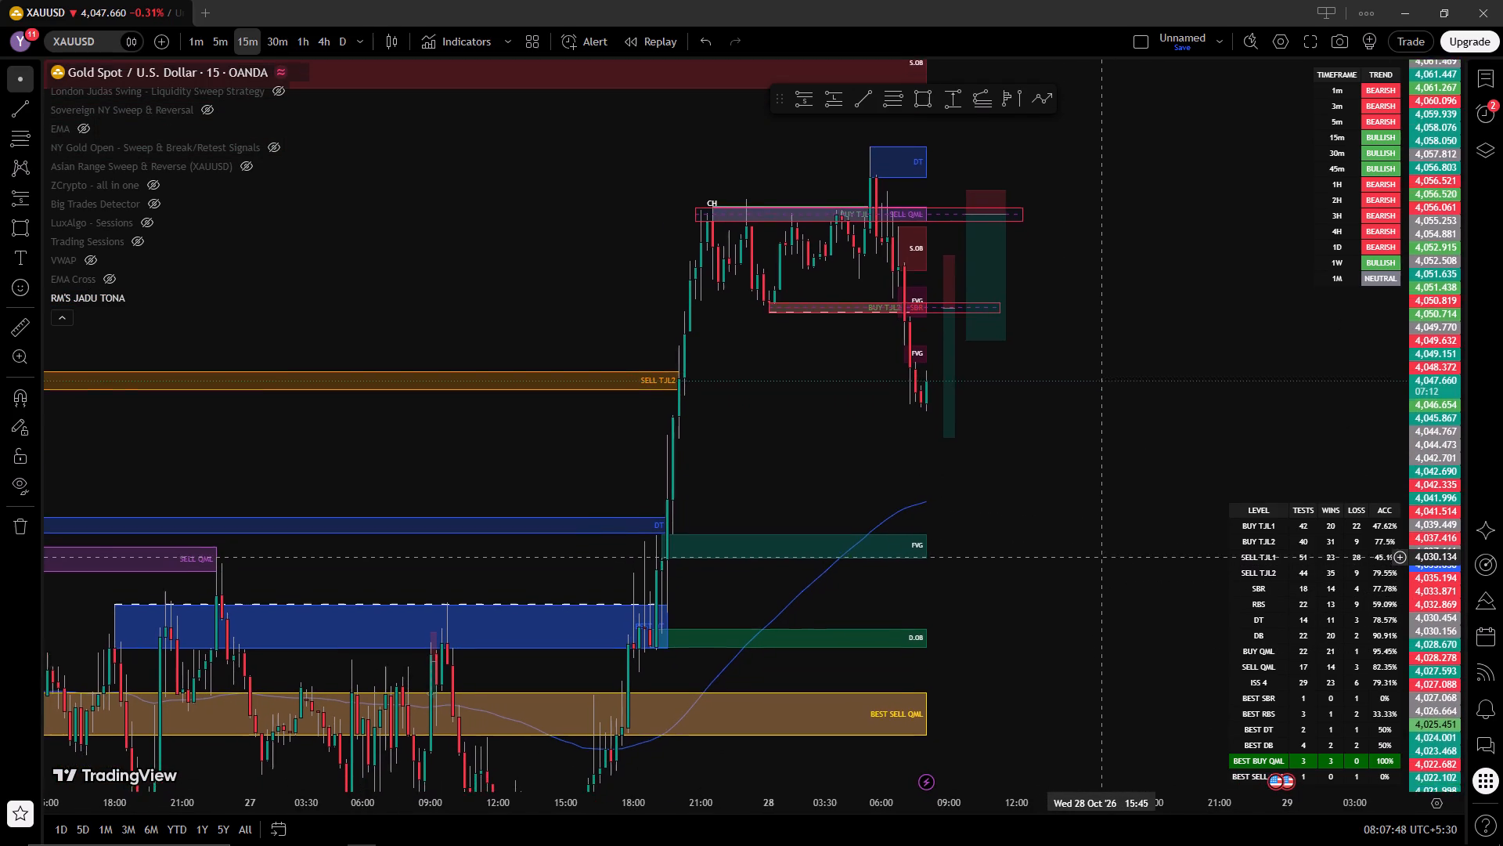
drag(1095, 522, 1087, 487)
drag(1086, 481, 1077, 445)
triple_click(1077, 445)
click(1077, 445)
drag(1077, 445, 1103, 339)
click(1103, 338)
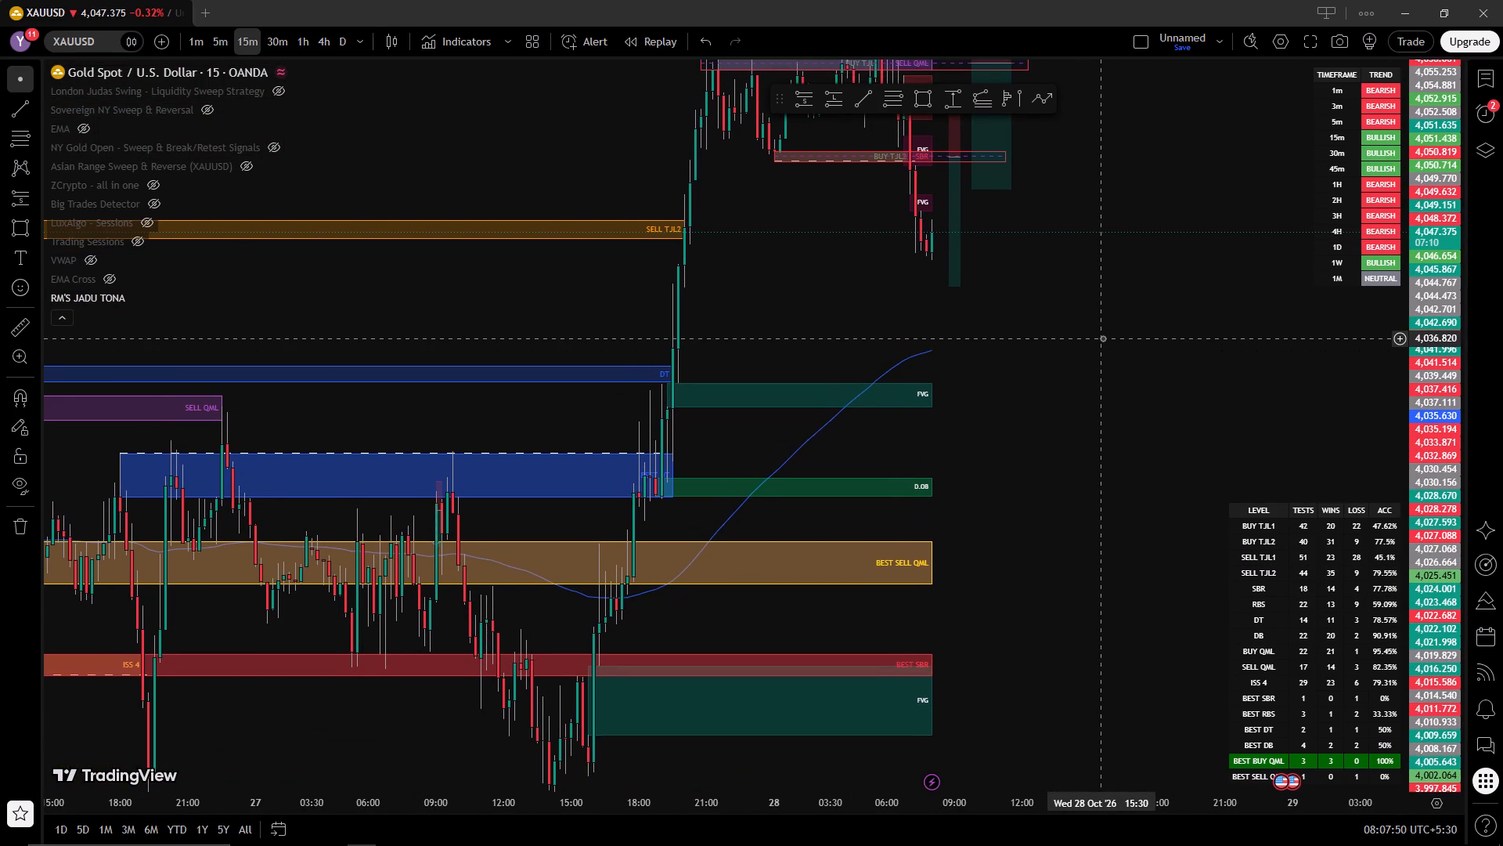
drag(1103, 338, 1077, 436)
click(1077, 436)
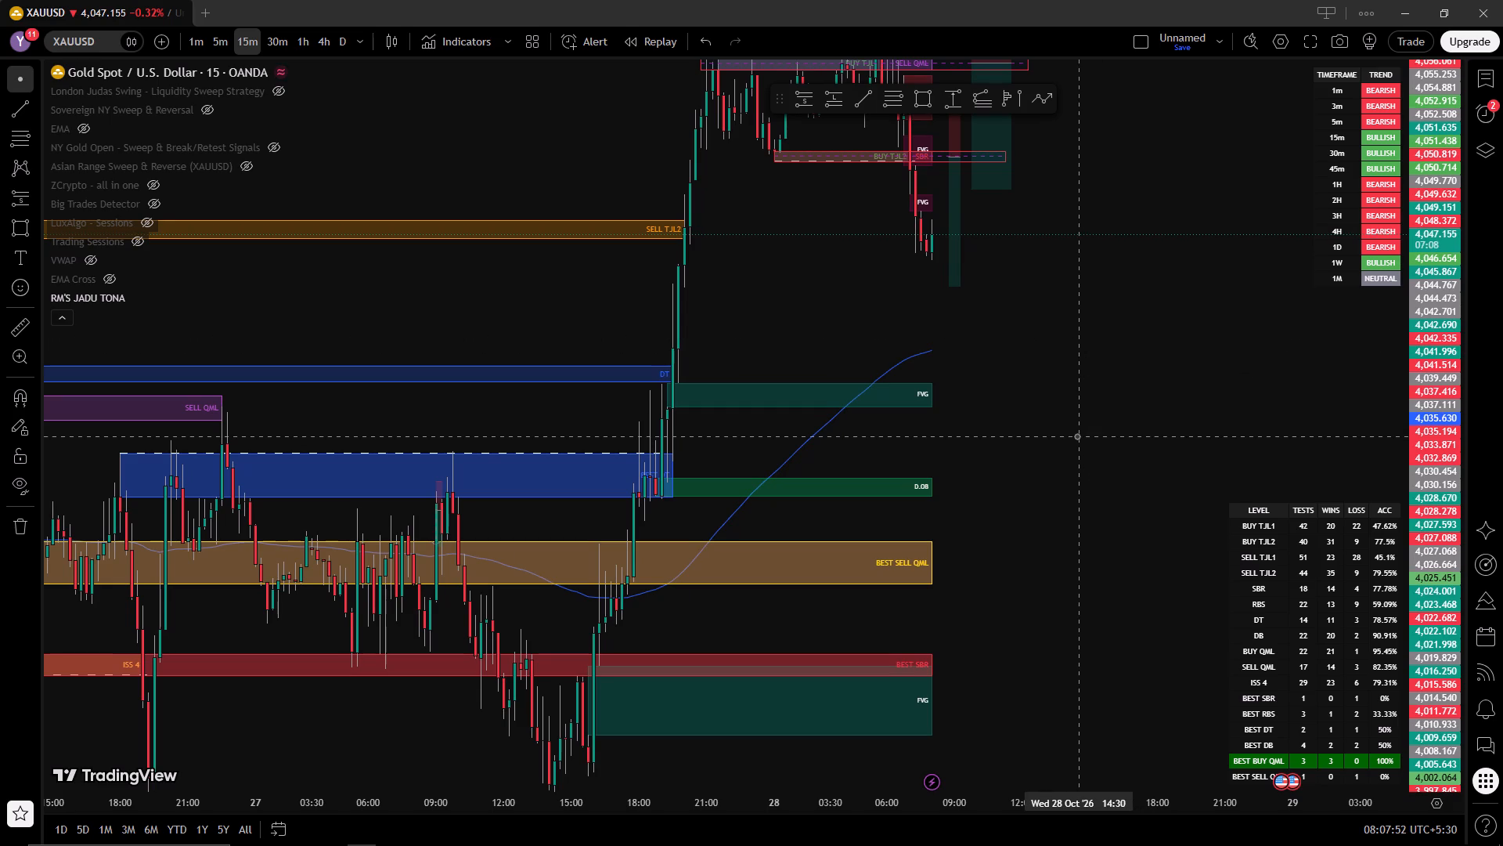
Compare the two planned short positions with the indicator's zones and level statistics on the 15-minute chart.
drag(1076, 340, 1072, 498)
click(1072, 498)
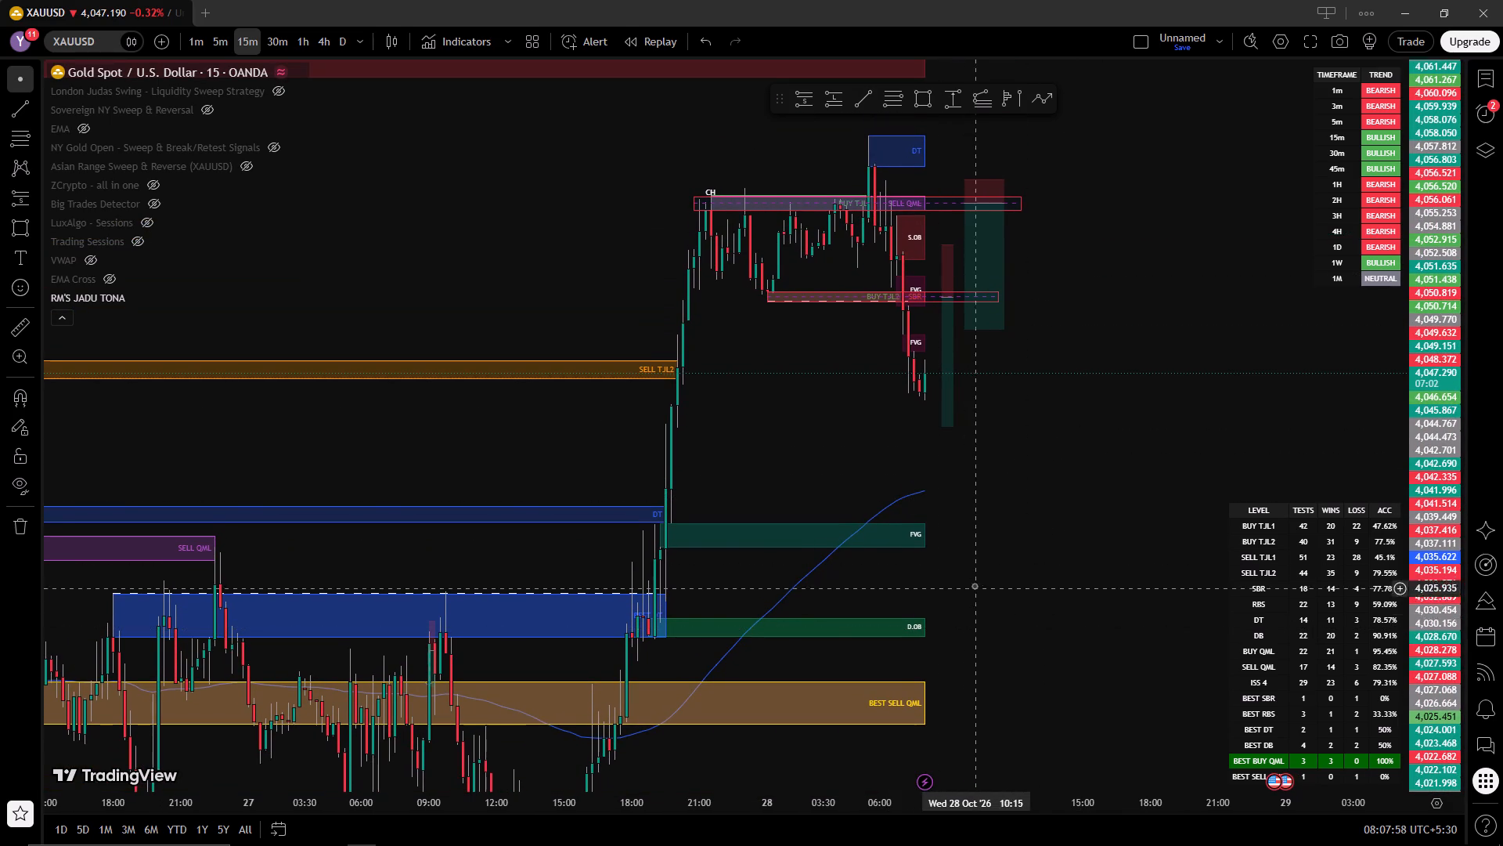
drag(1021, 569, 1030, 595)
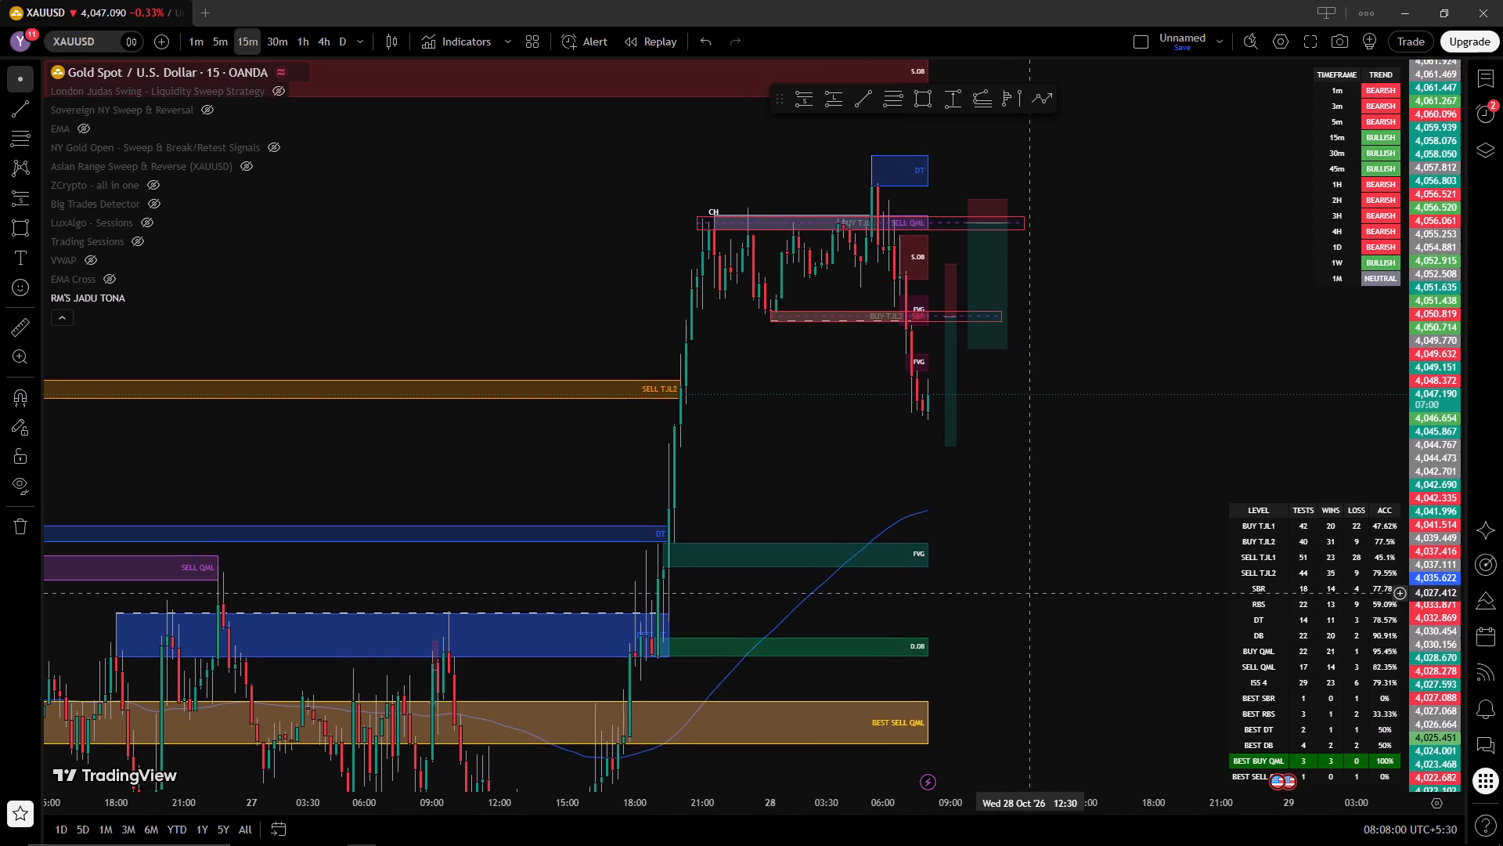
drag(1030, 595, 1034, 624)
drag(979, 803, 759, 768)
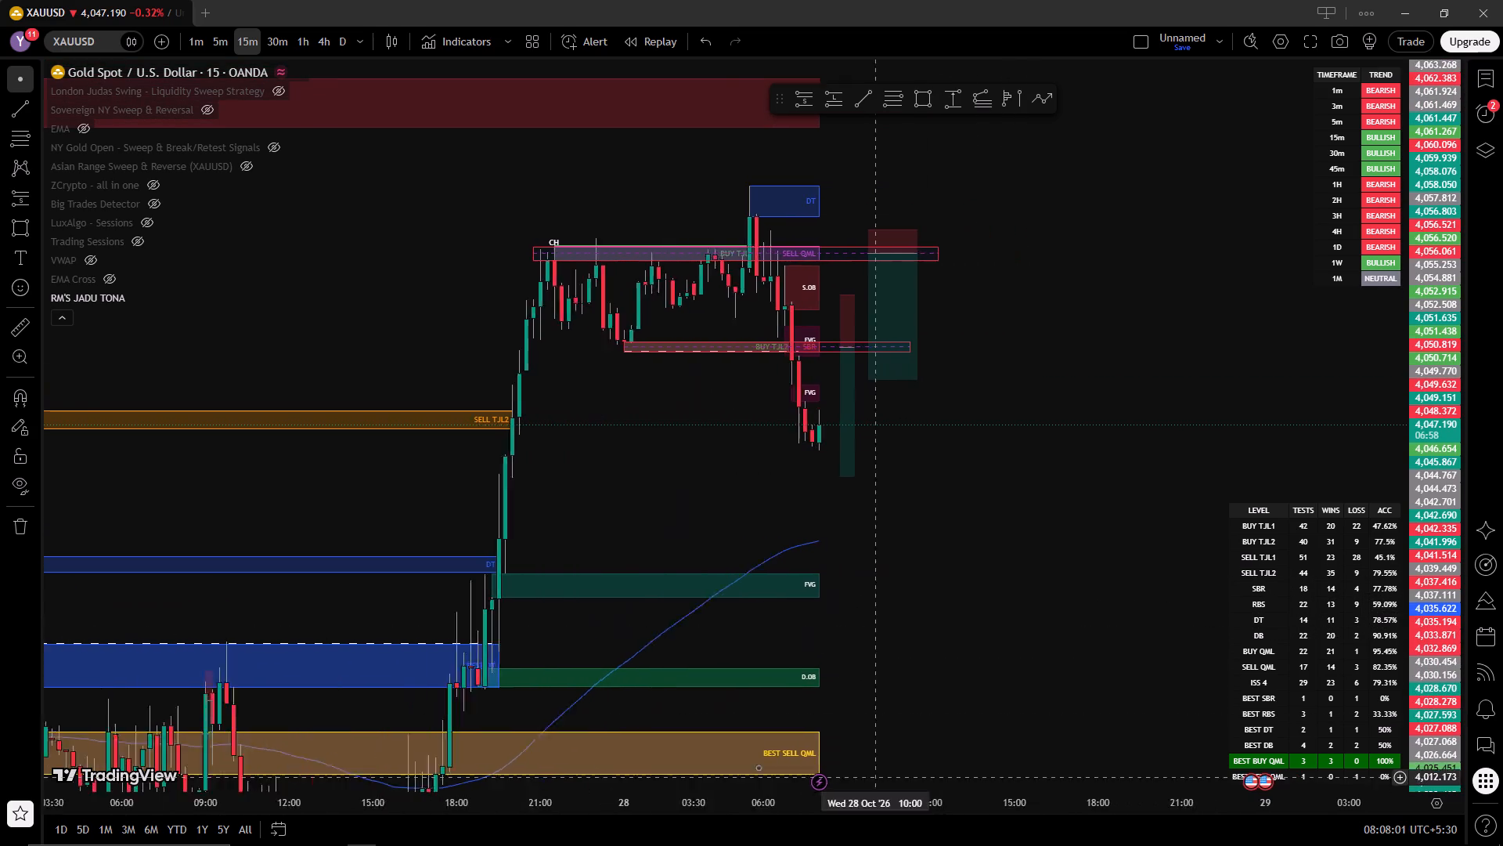
drag(759, 768, 747, 764)
drag(729, 757, 659, 739)
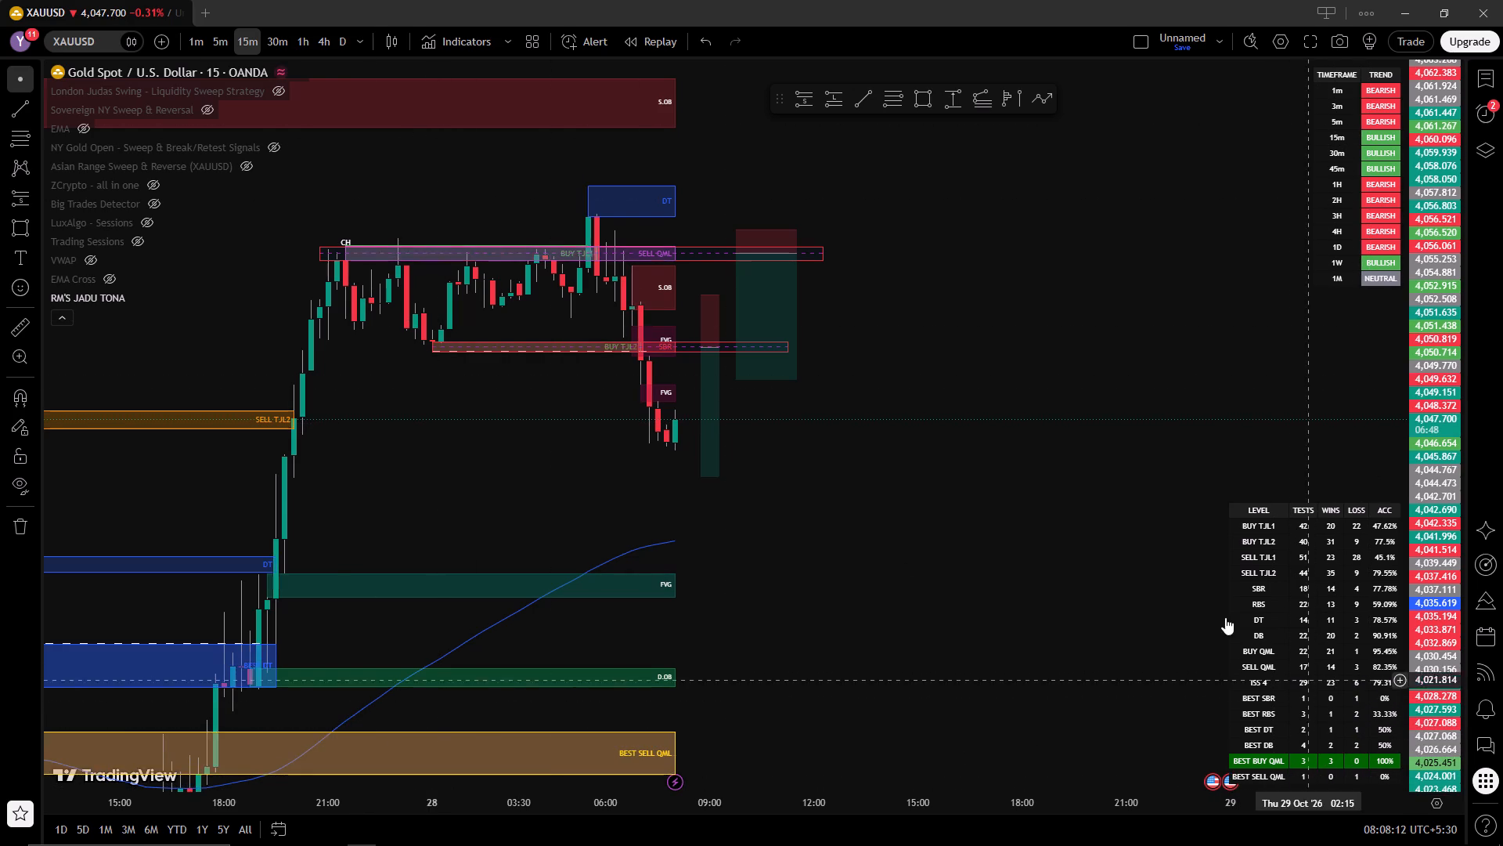
Check the indicator's zones around the planned shorts on the 1-minute chart and return to the 15-minute timeframe.
click(200, 47)
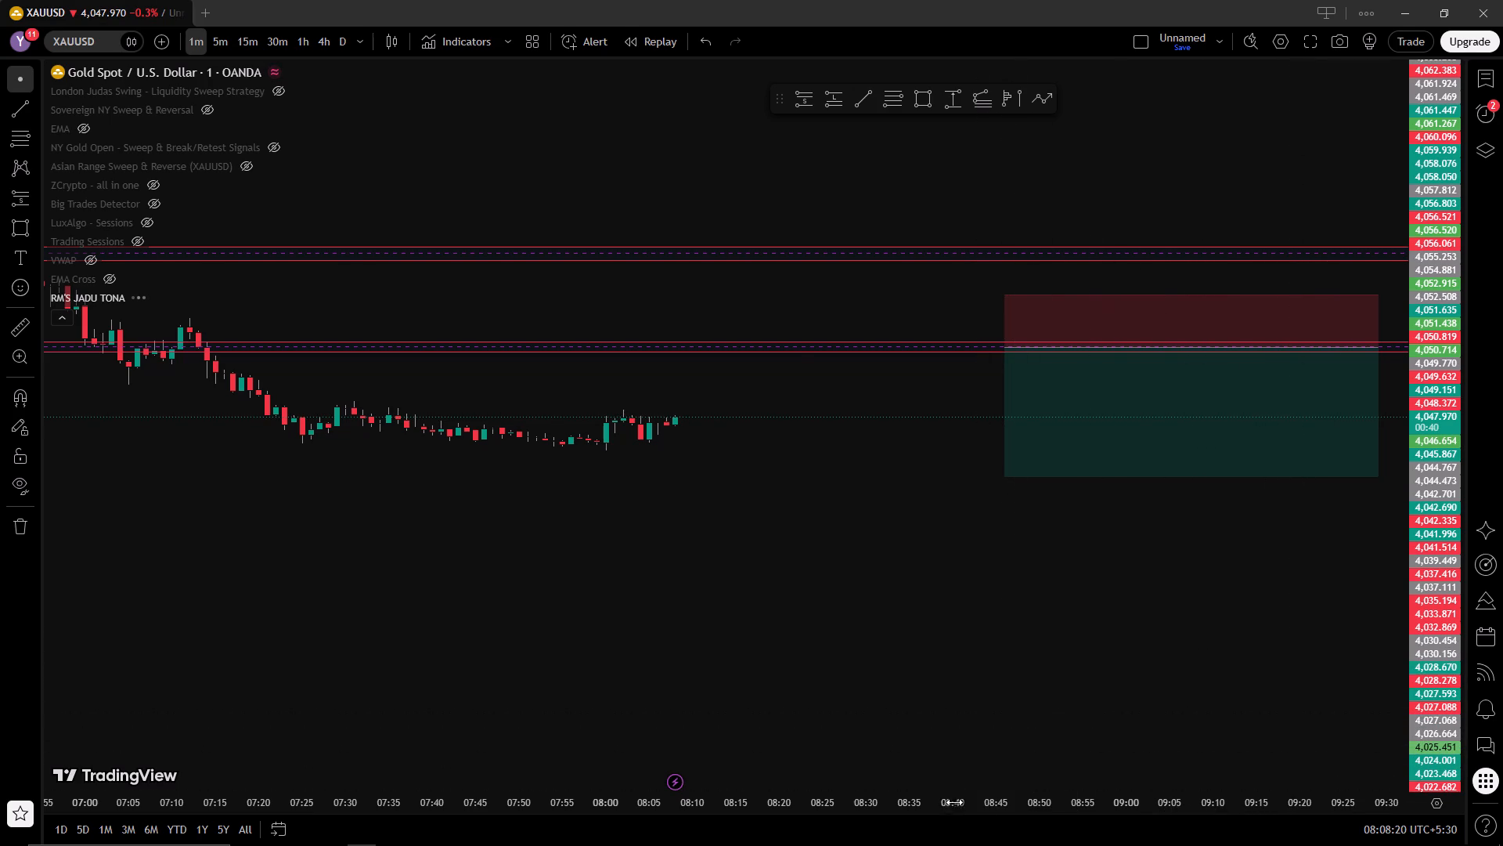
drag(970, 811, 1236, 822)
click(1234, 822)
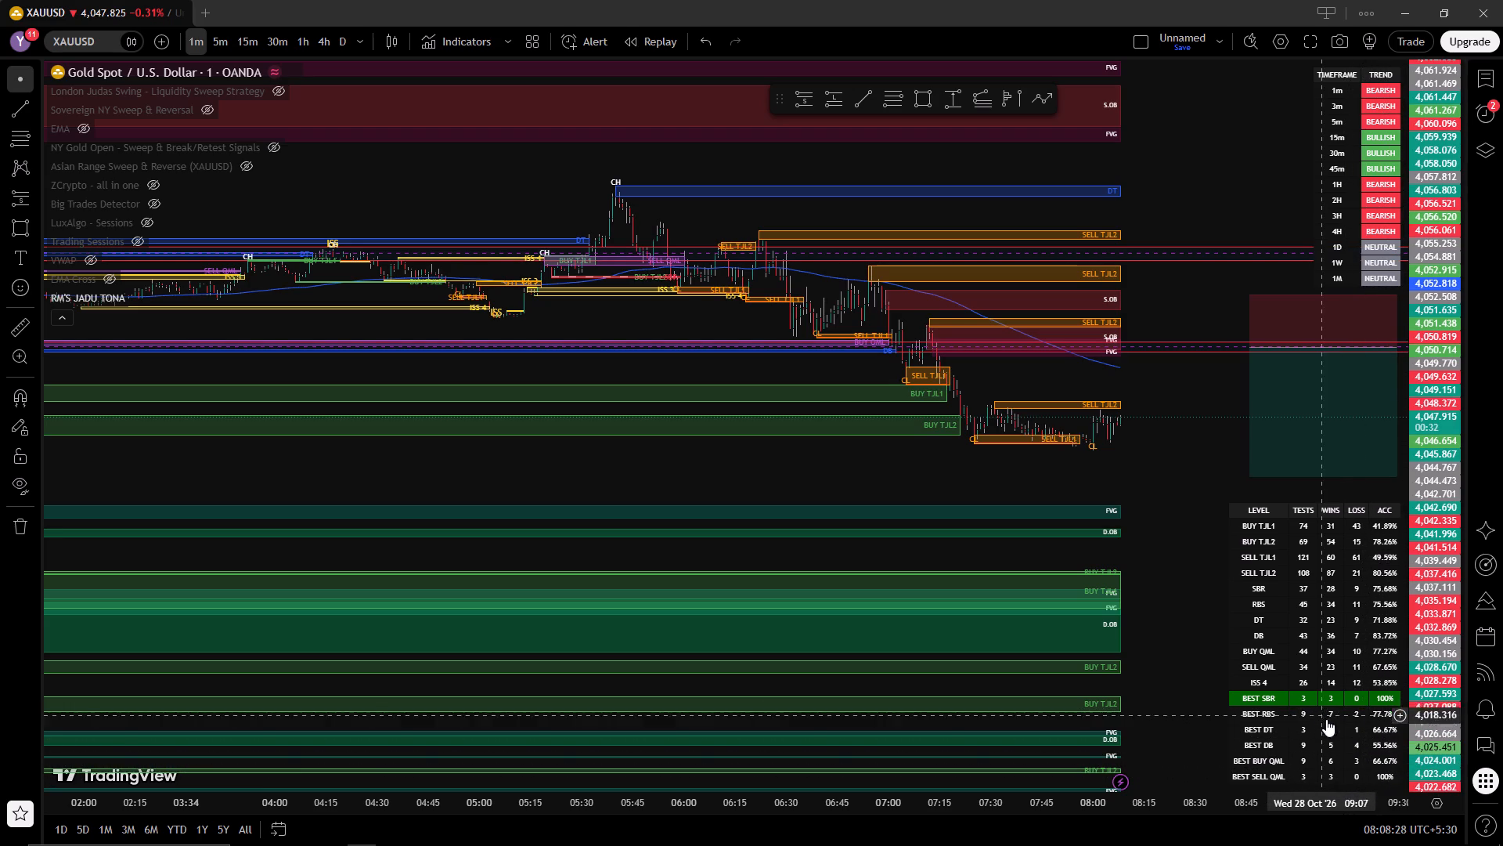
click(253, 38)
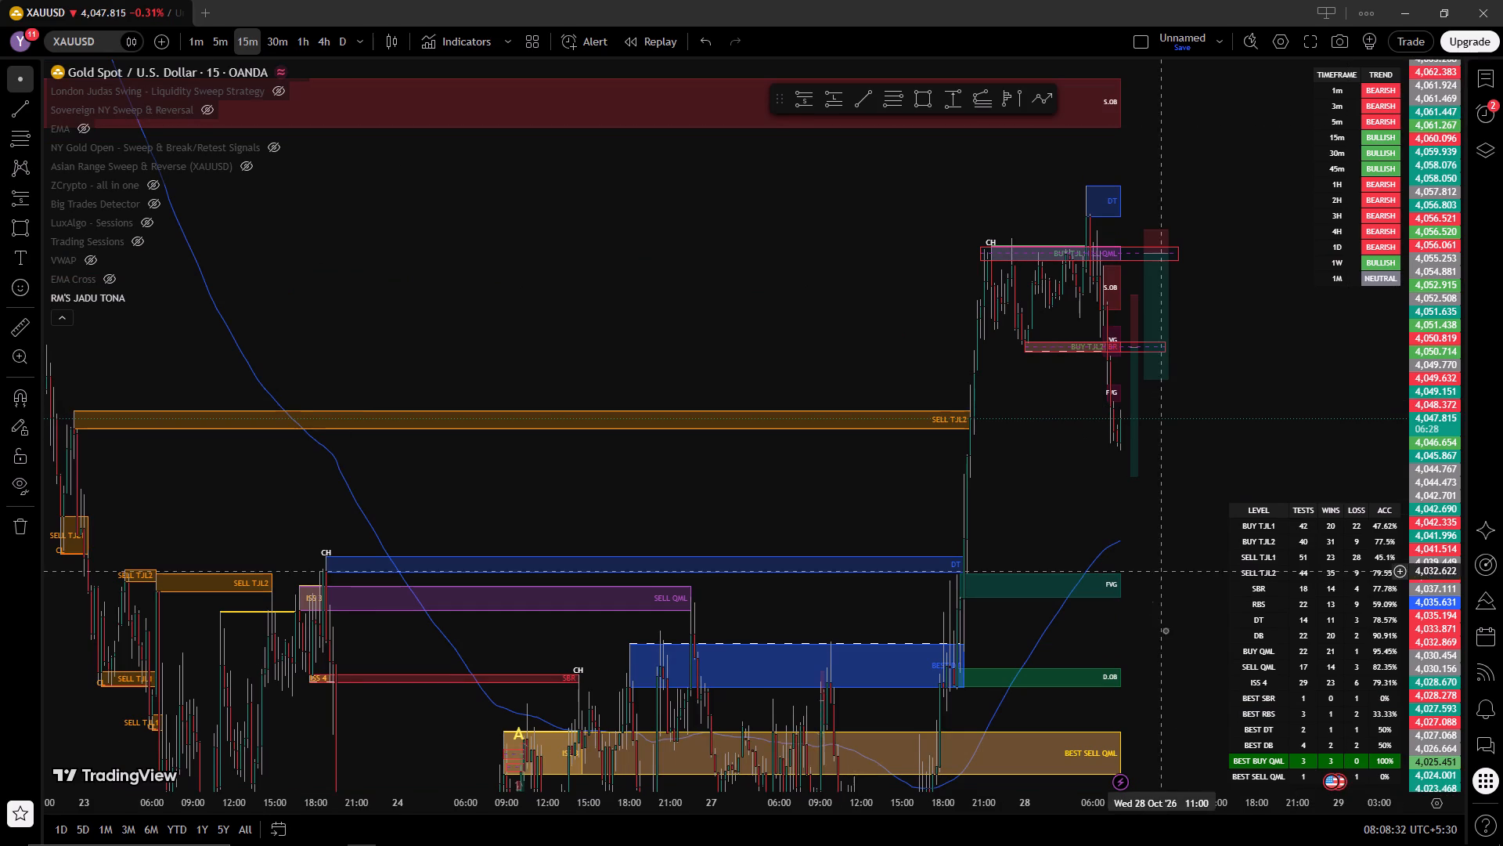
drag(1188, 802, 849, 766)
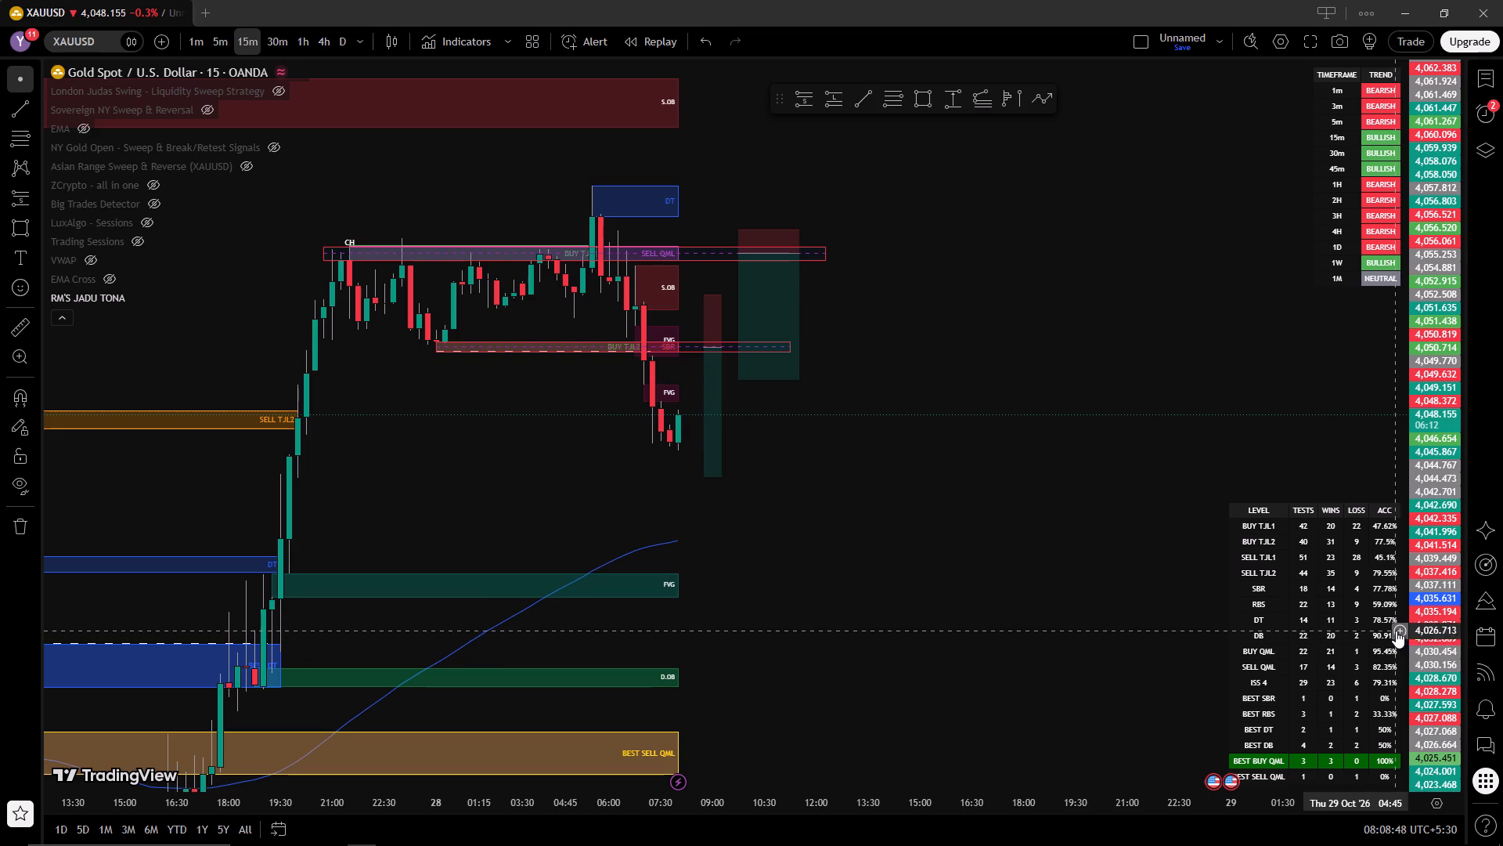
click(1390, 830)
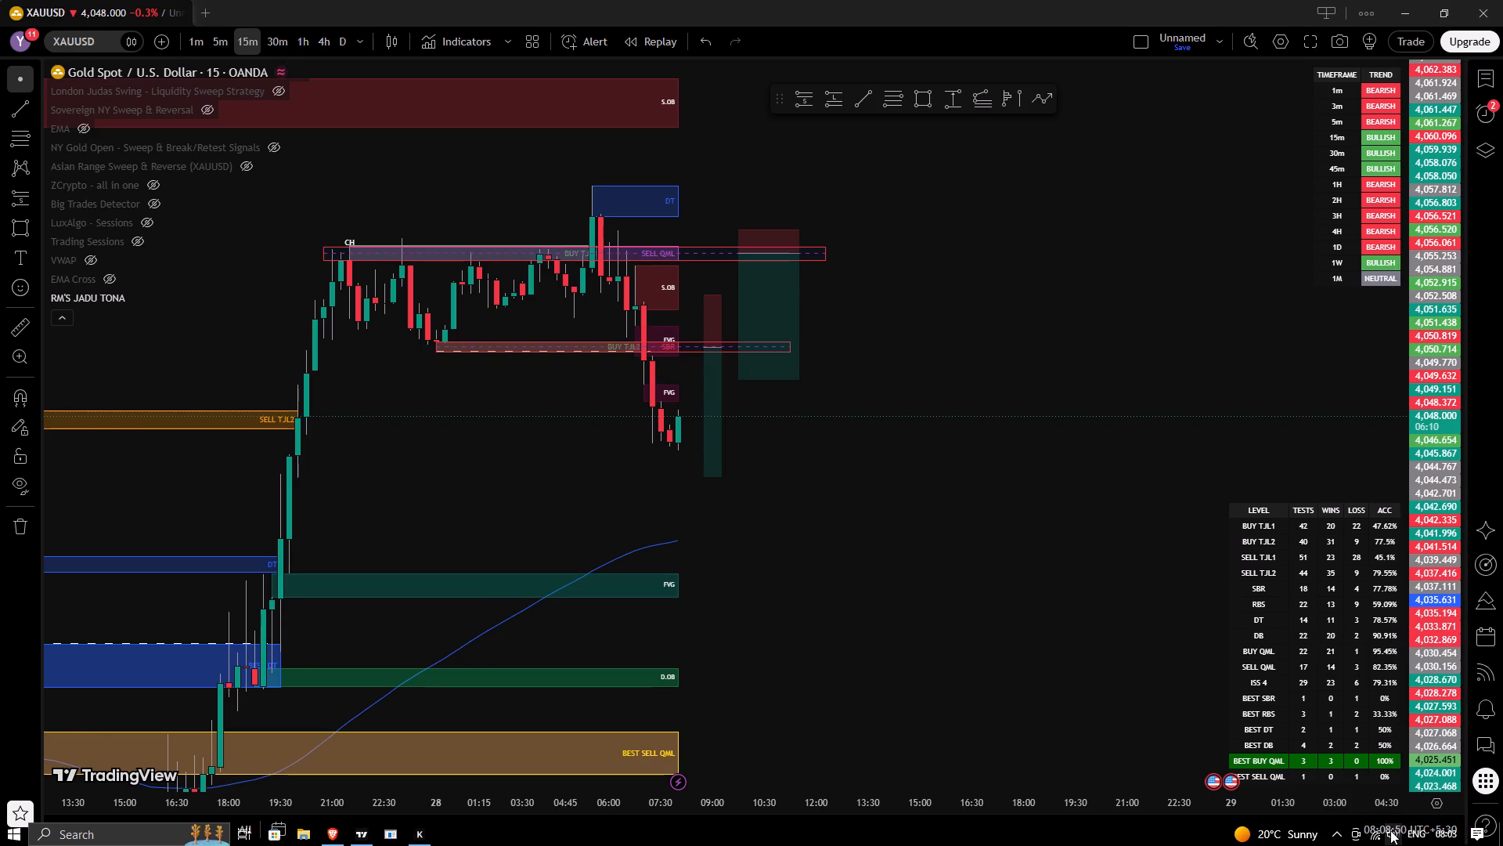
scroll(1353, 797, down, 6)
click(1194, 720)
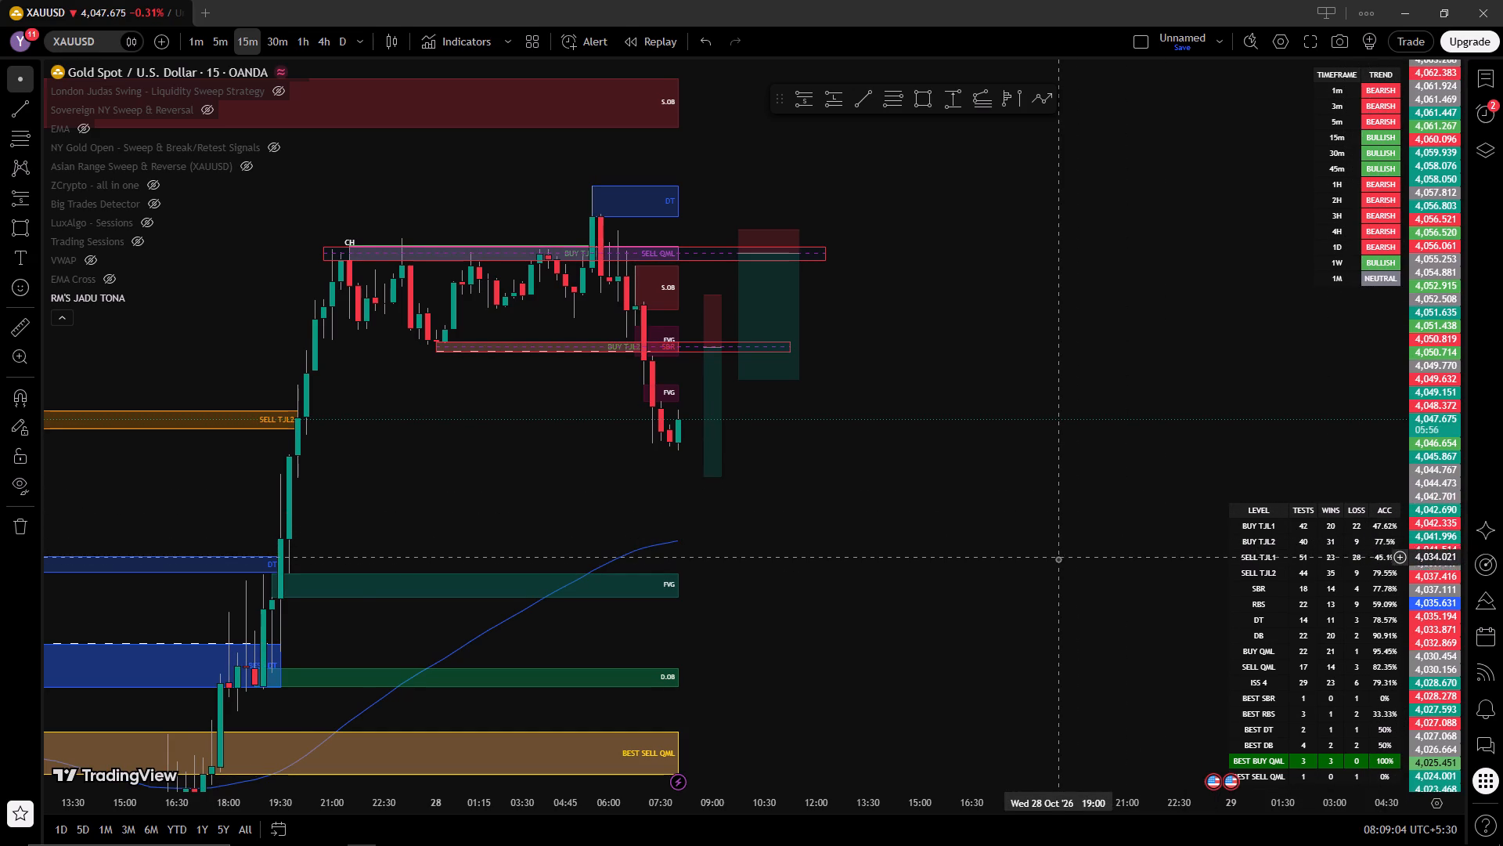
Examine the 15-minute order block, fair value gap and QML zones around the two planned short positions.
drag(995, 572, 1127, 577)
drag(1023, 804, 847, 818)
click(842, 817)
drag(889, 700, 933, 696)
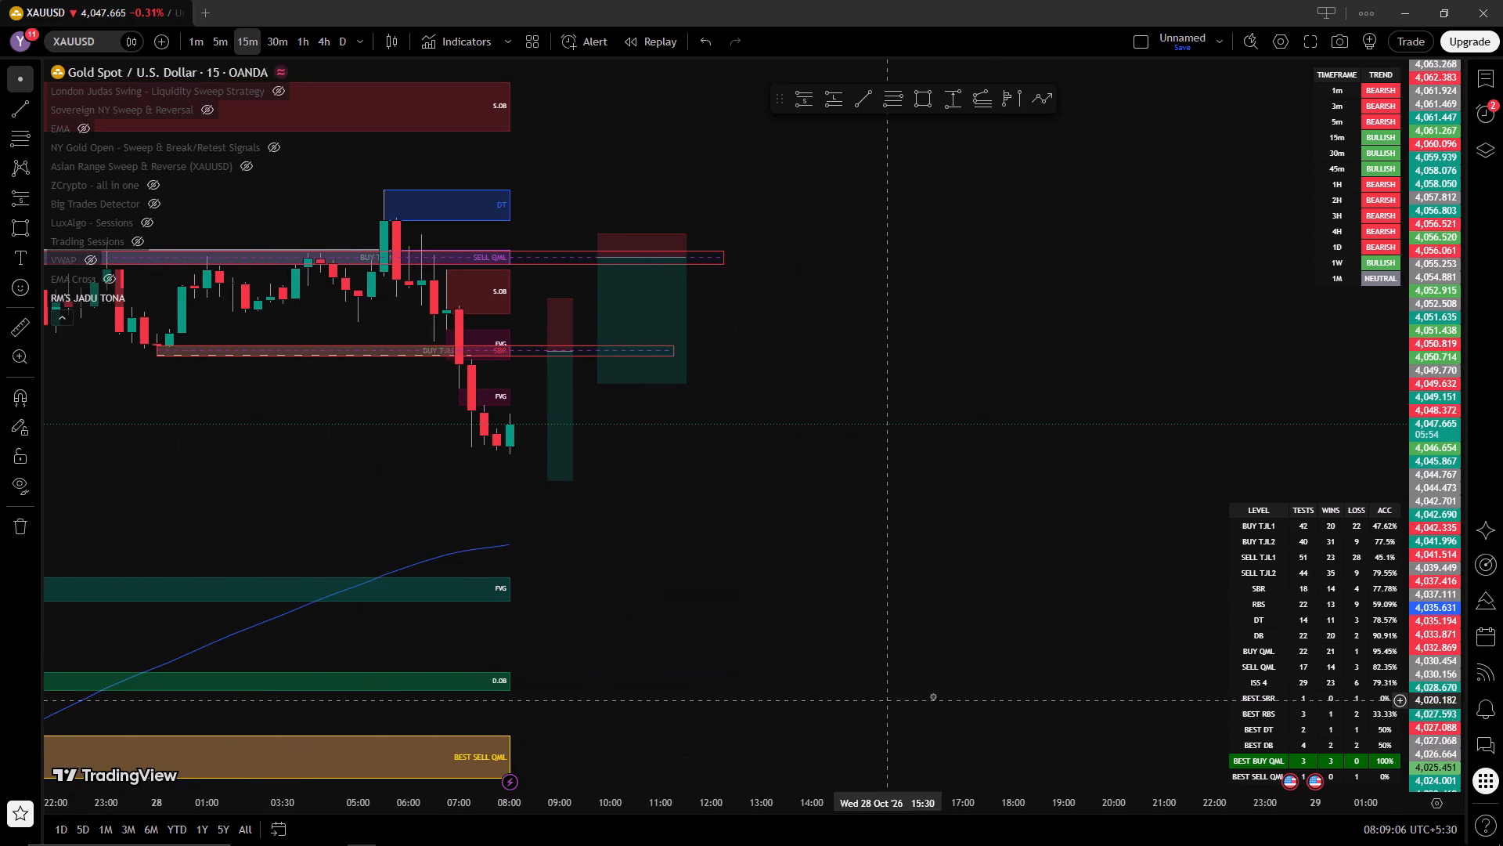
drag(933, 696, 1165, 699)
drag(1173, 700, 1186, 700)
drag(1027, 621, 1072, 656)
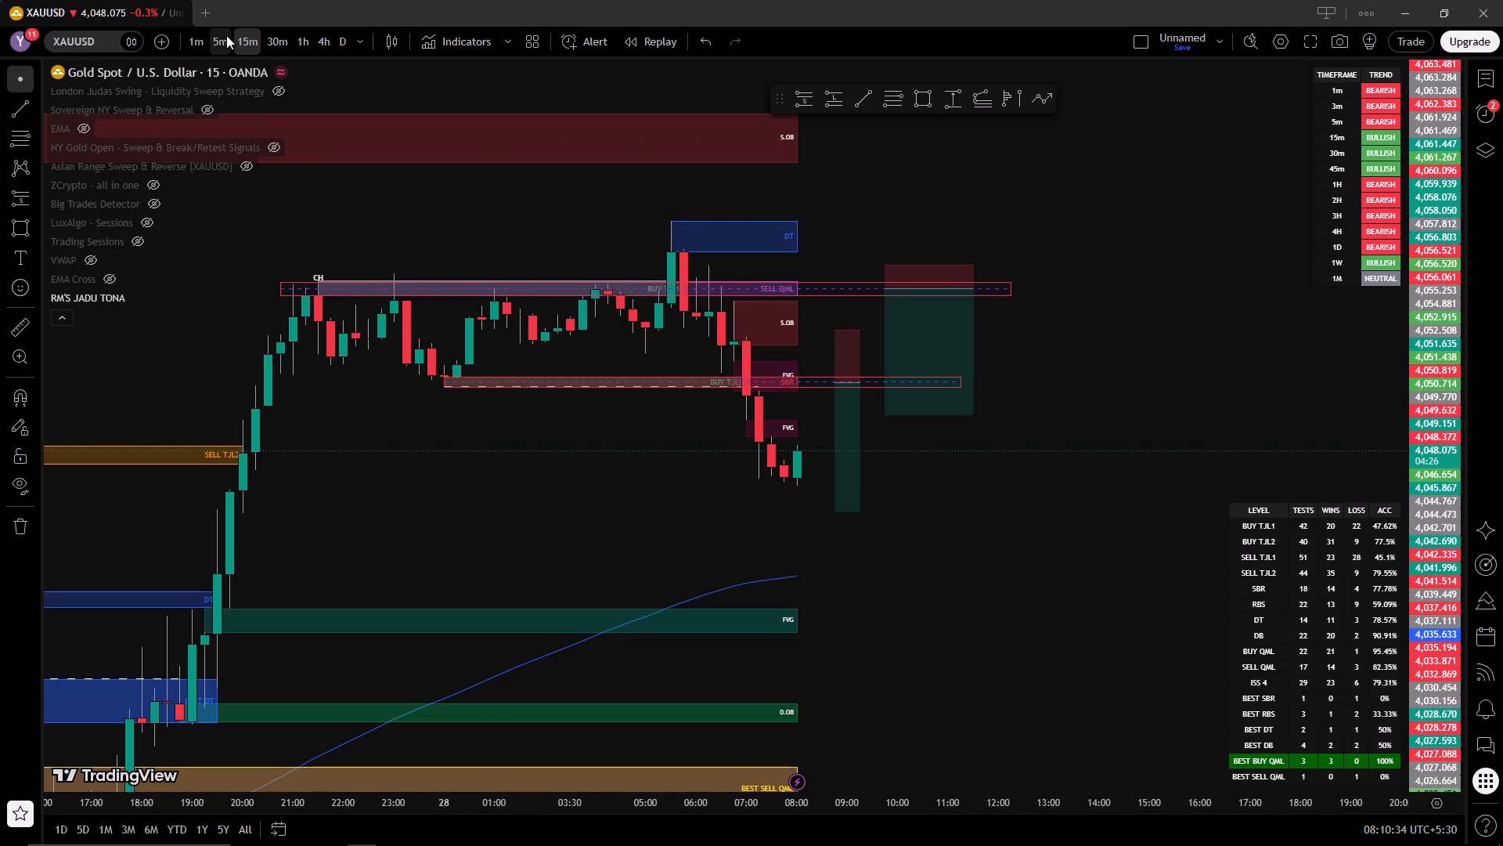
Switch to the 1-minute timeframe and examine the indicator's SELL TJL2, order block and fair value gap zones against the lower short position.
double_click(191, 43)
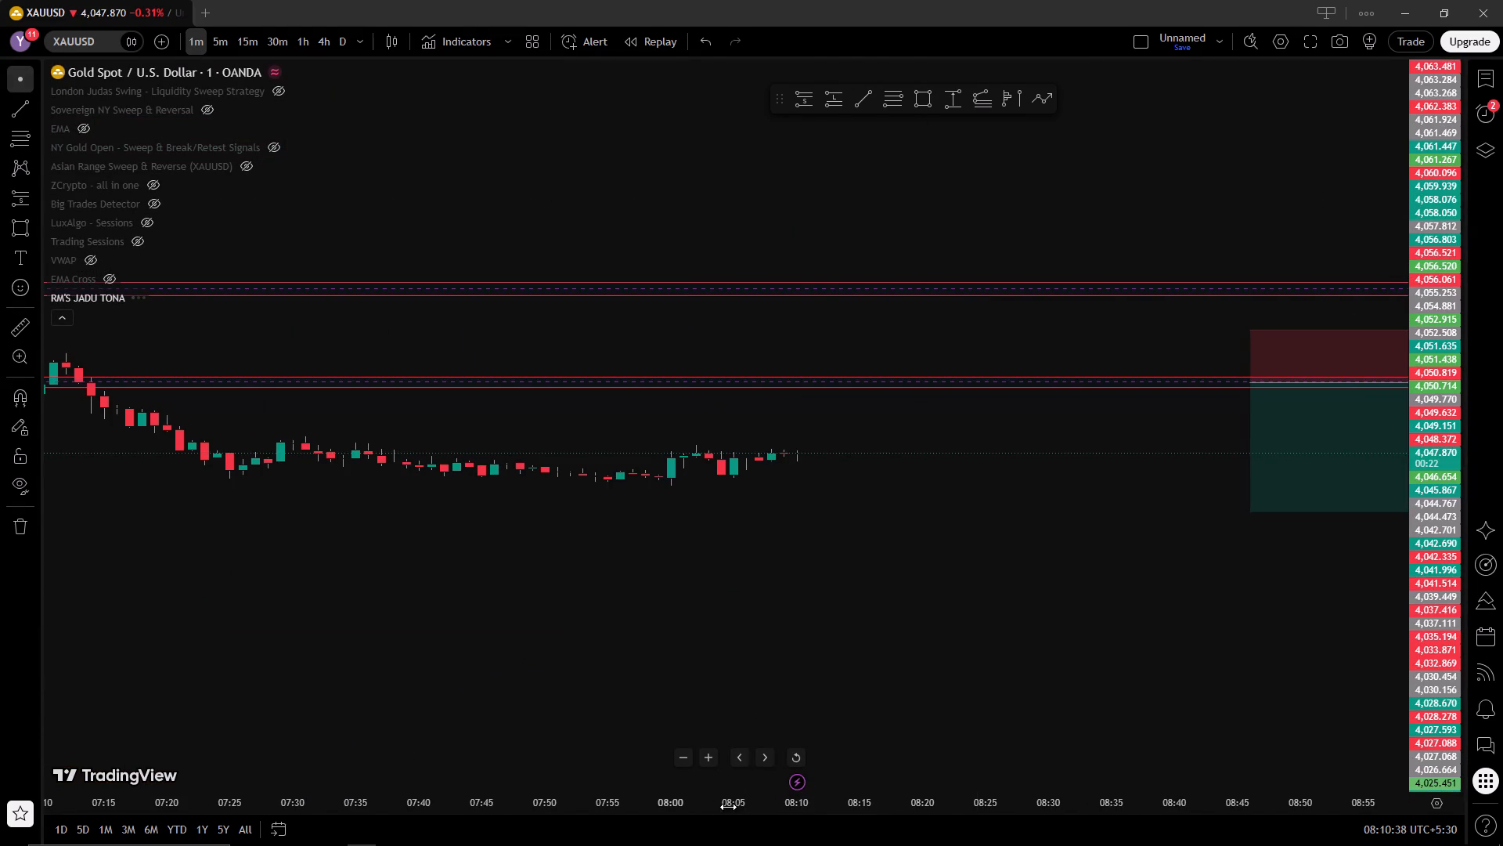
drag(728, 807, 1219, 765)
click(1226, 761)
drag(1224, 675, 853, 661)
drag(835, 659, 810, 653)
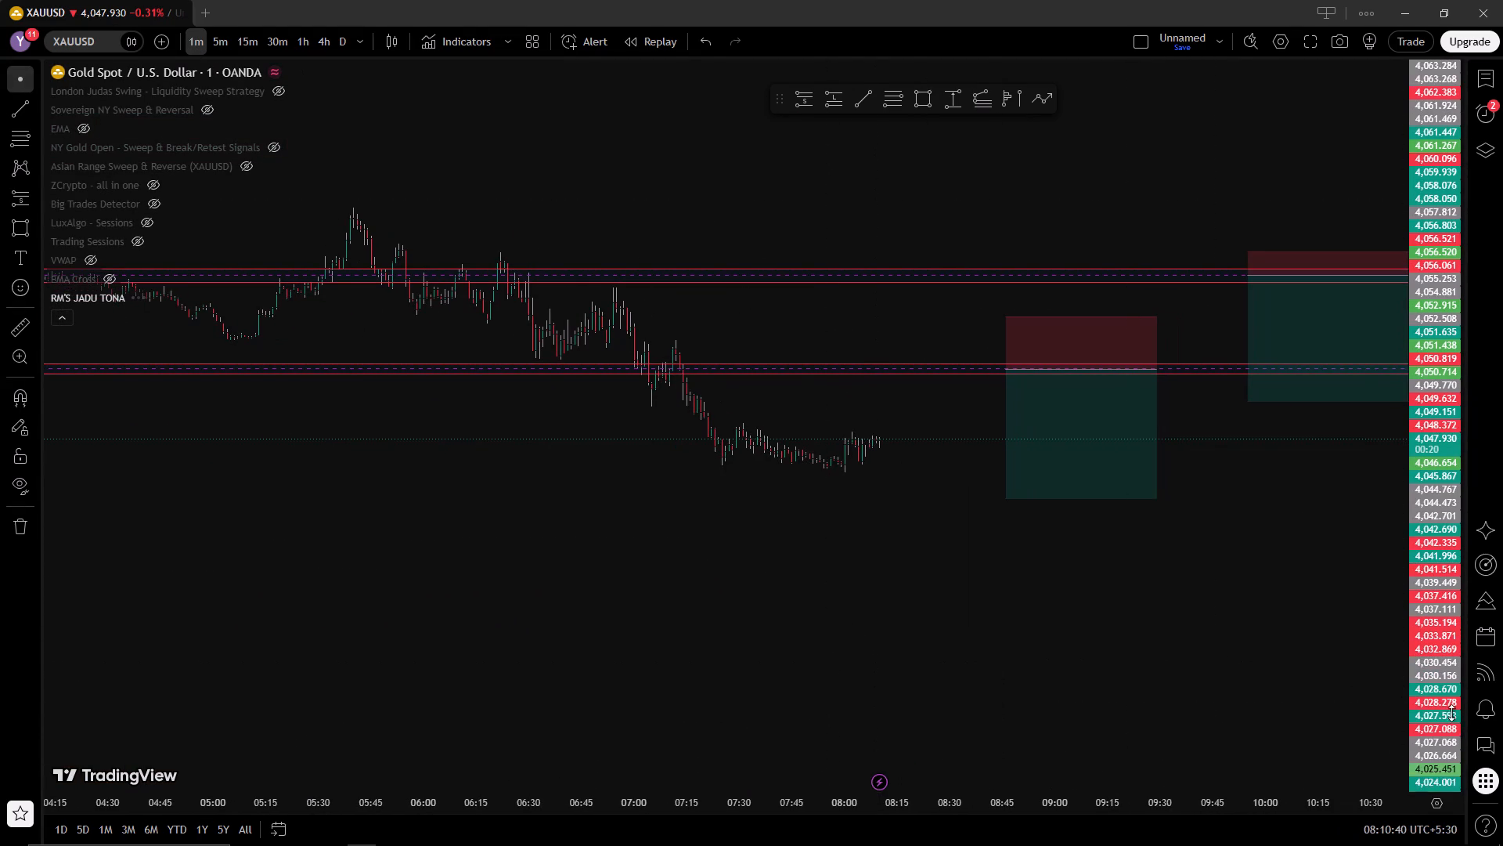
drag(1447, 710, 1477, 388)
click(1478, 385)
drag(767, 606, 1227, 649)
drag(1184, 804, 869, 774)
drag(1184, 685, 928, 660)
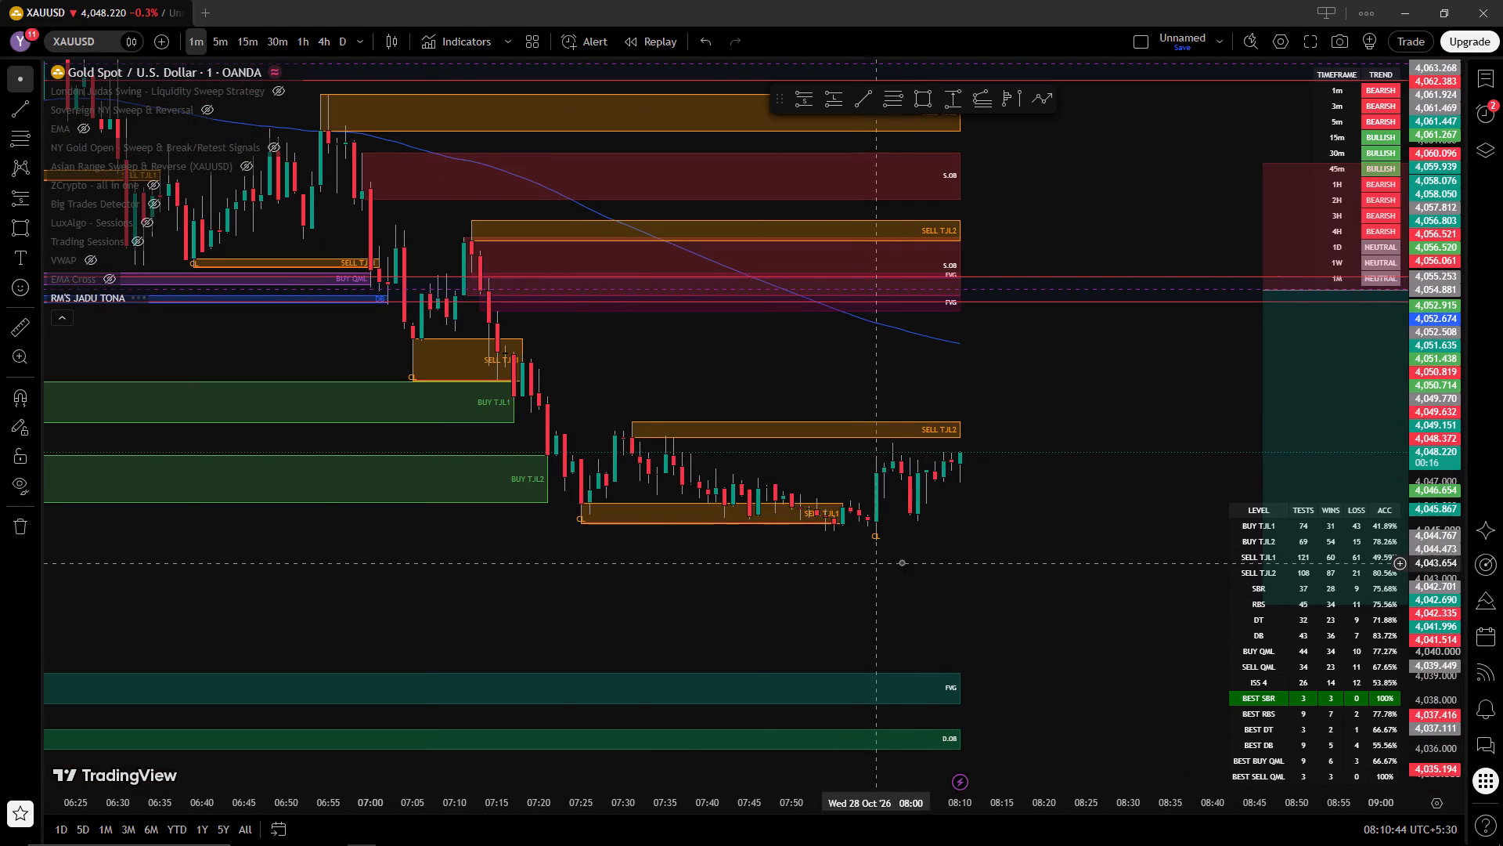
drag(928, 573, 986, 579)
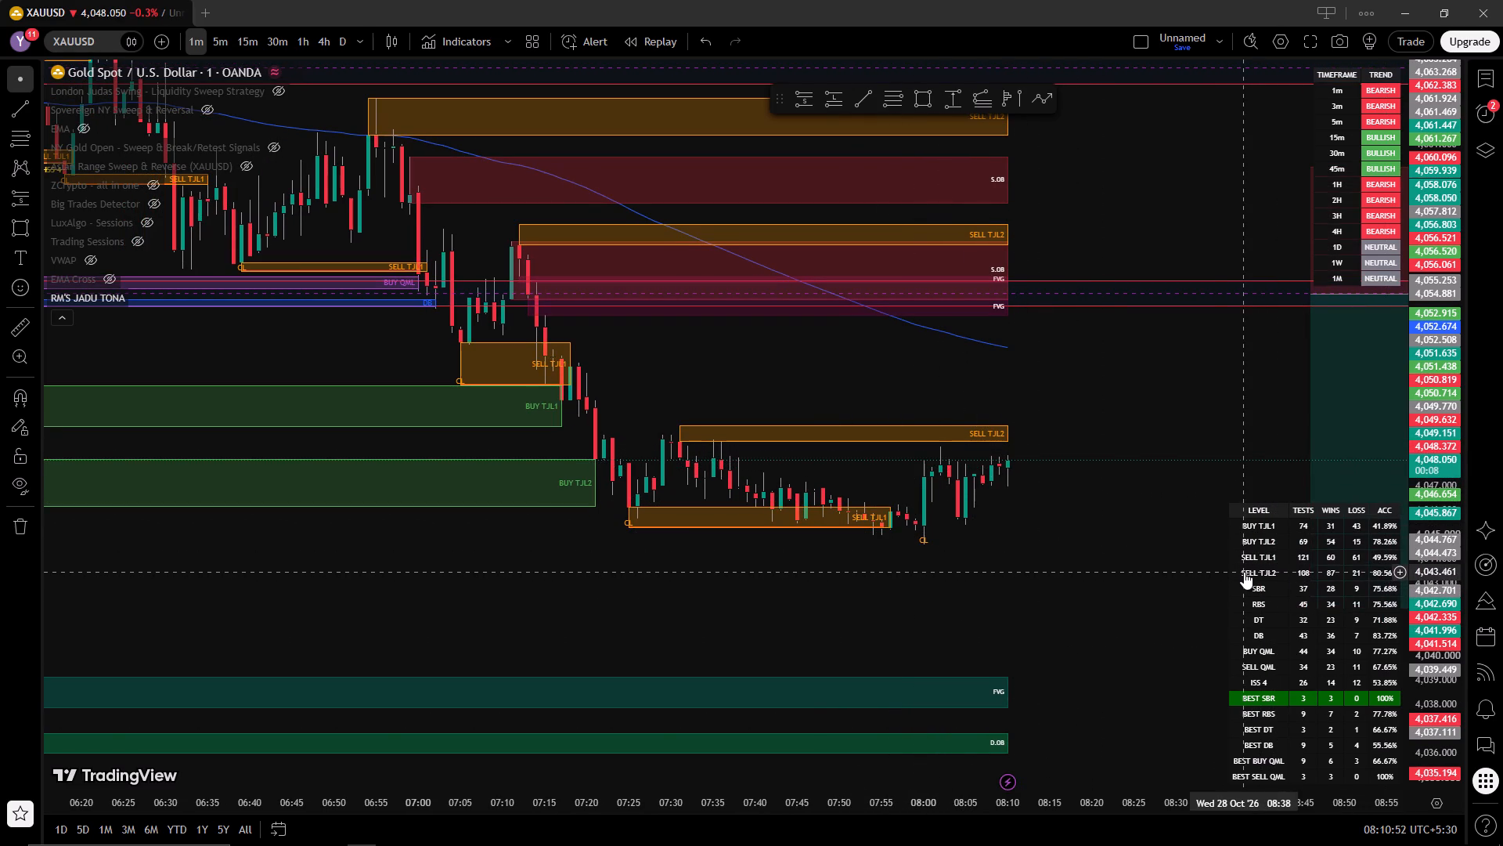
drag(895, 804, 906, 812)
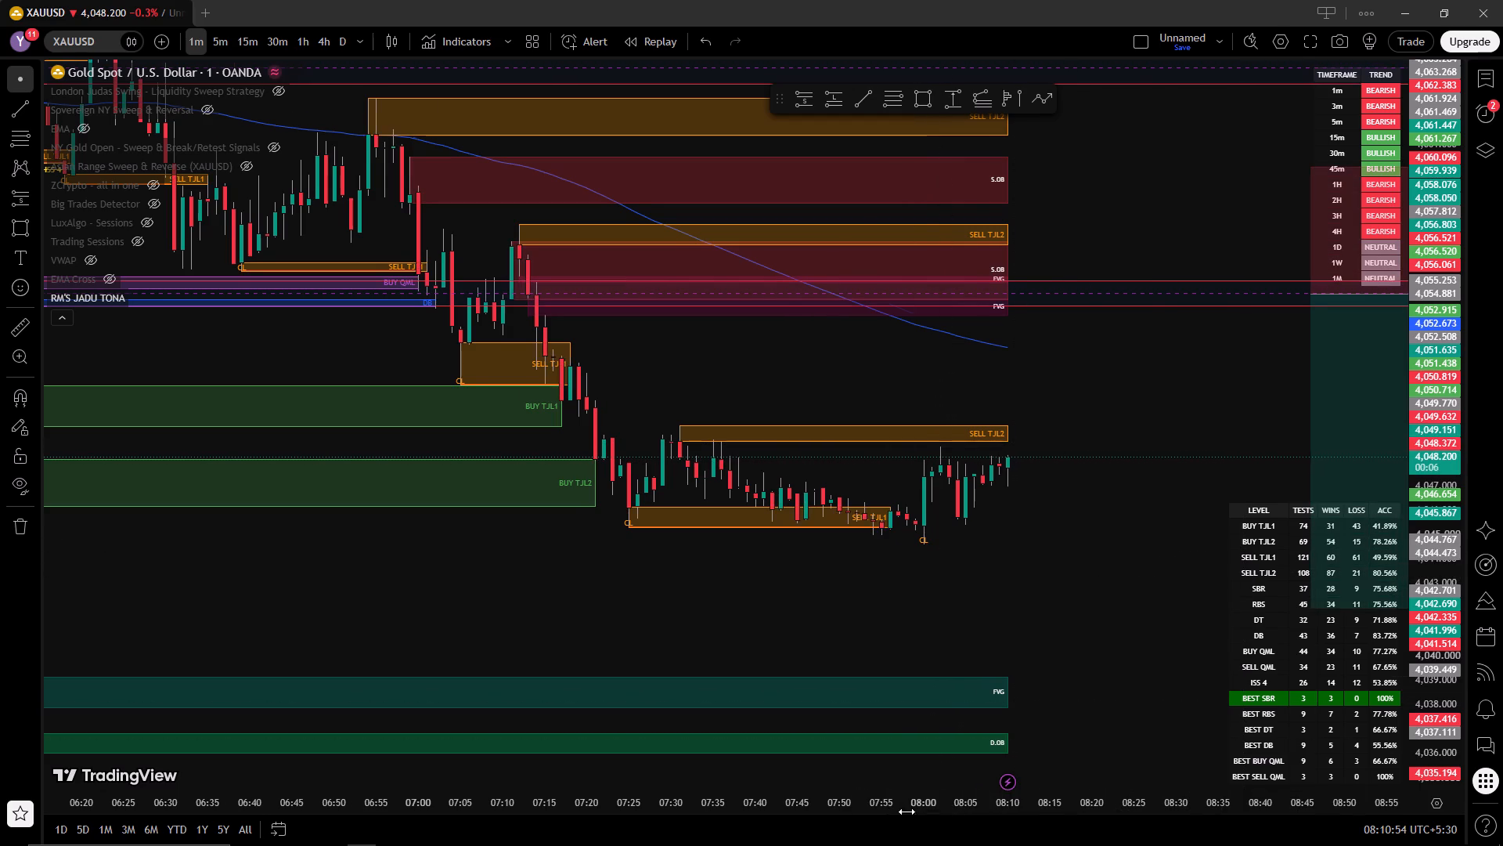
drag(906, 812, 1083, 812)
drag(1122, 589, 950, 616)
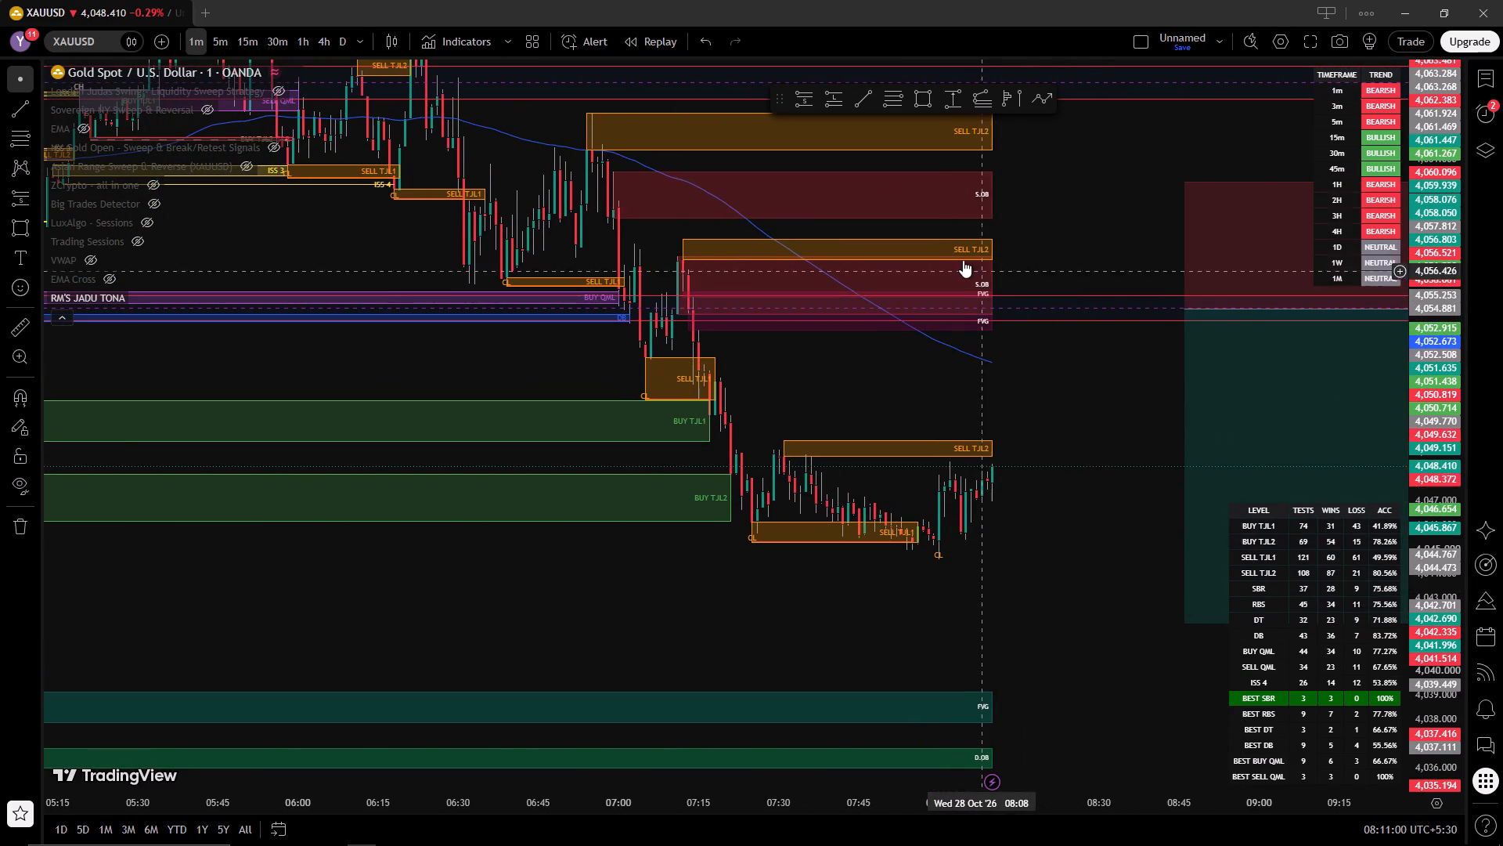
drag(1086, 420, 1031, 468)
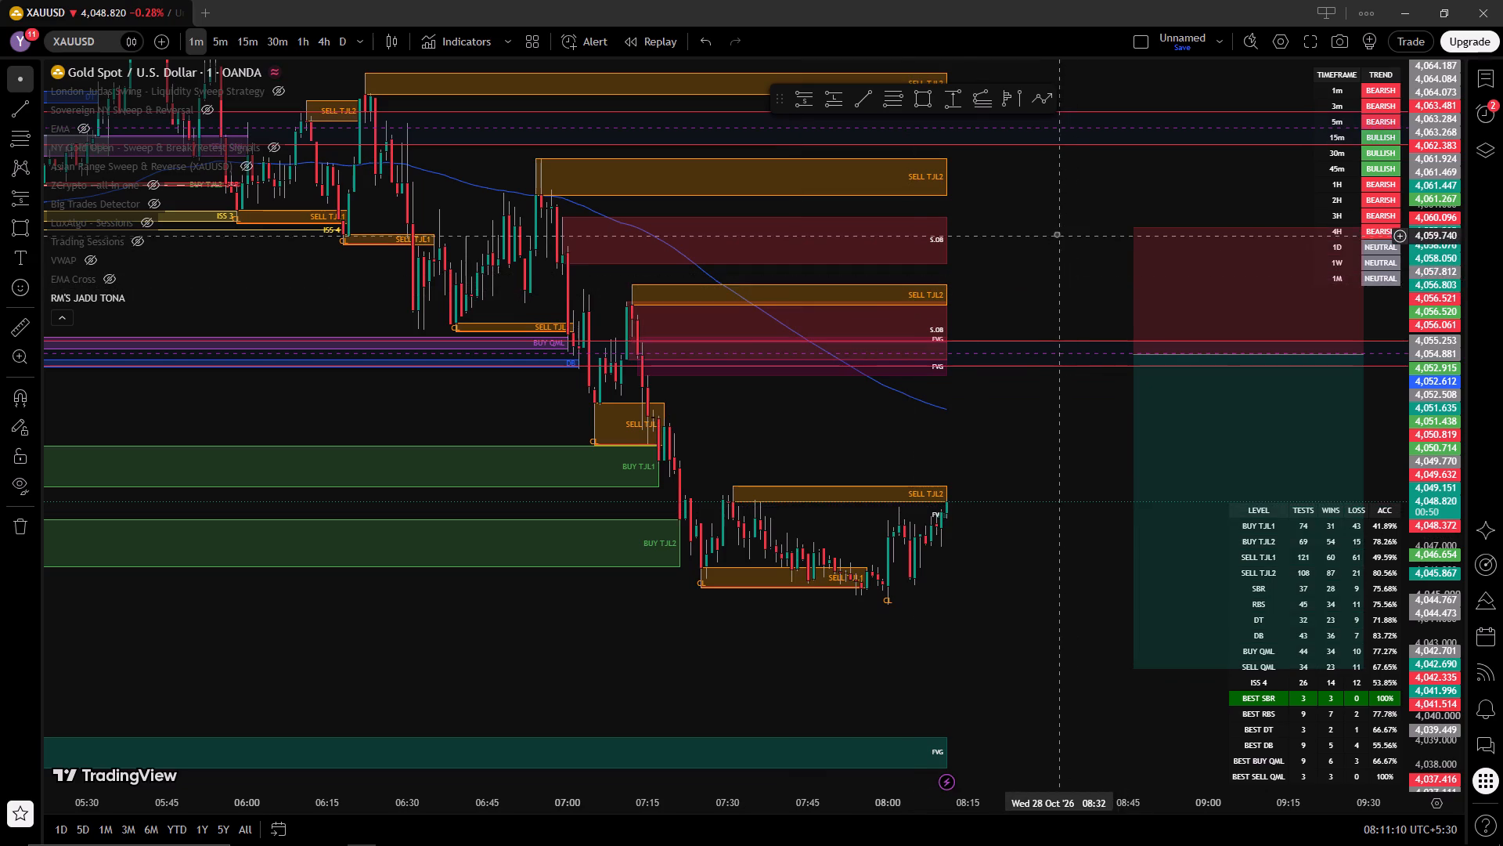
drag(1063, 241, 960, 380)
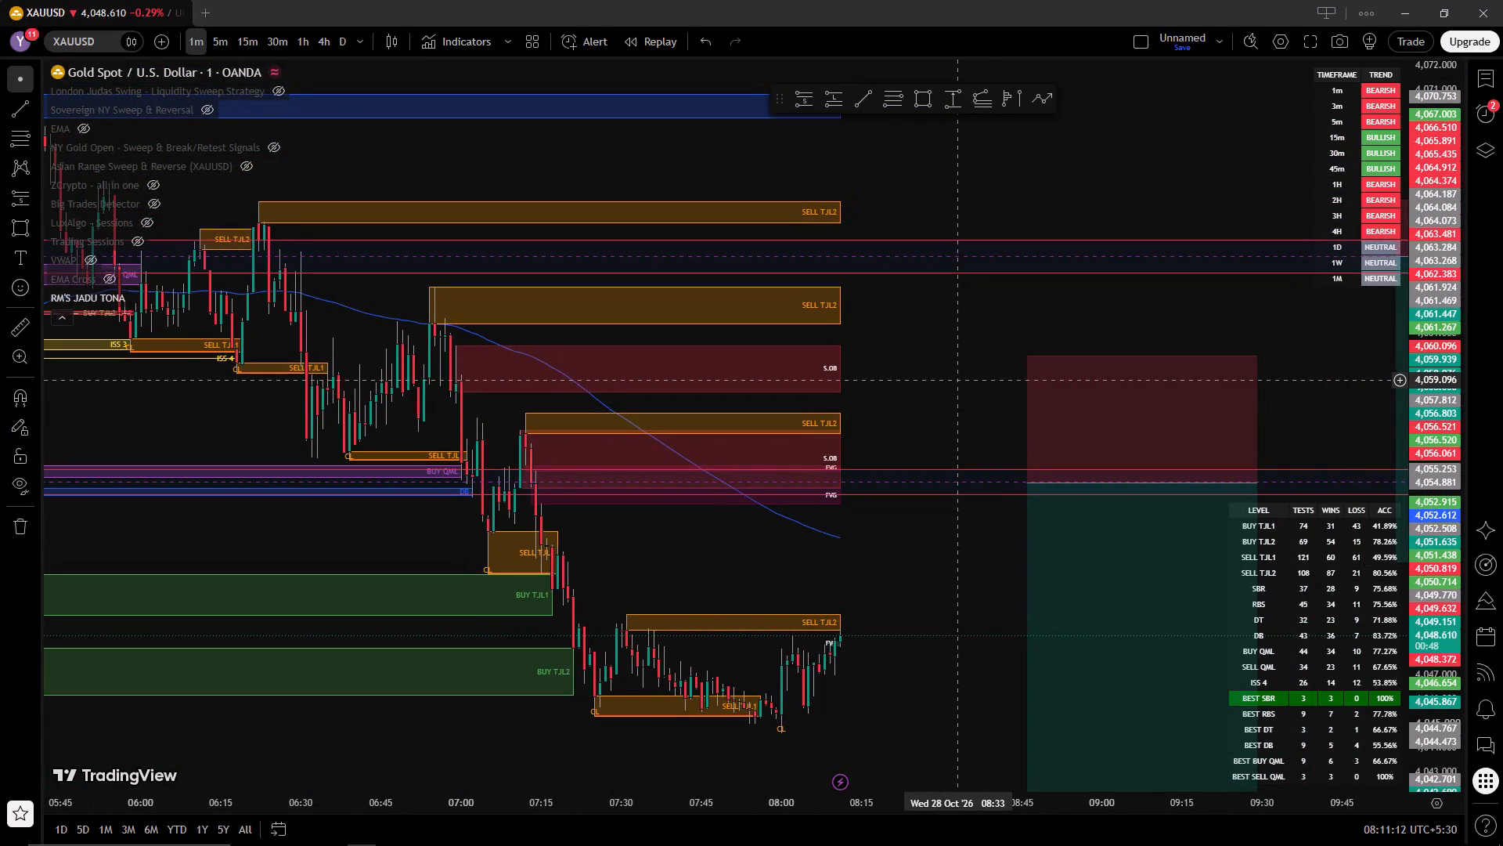
drag(960, 380, 860, 227)
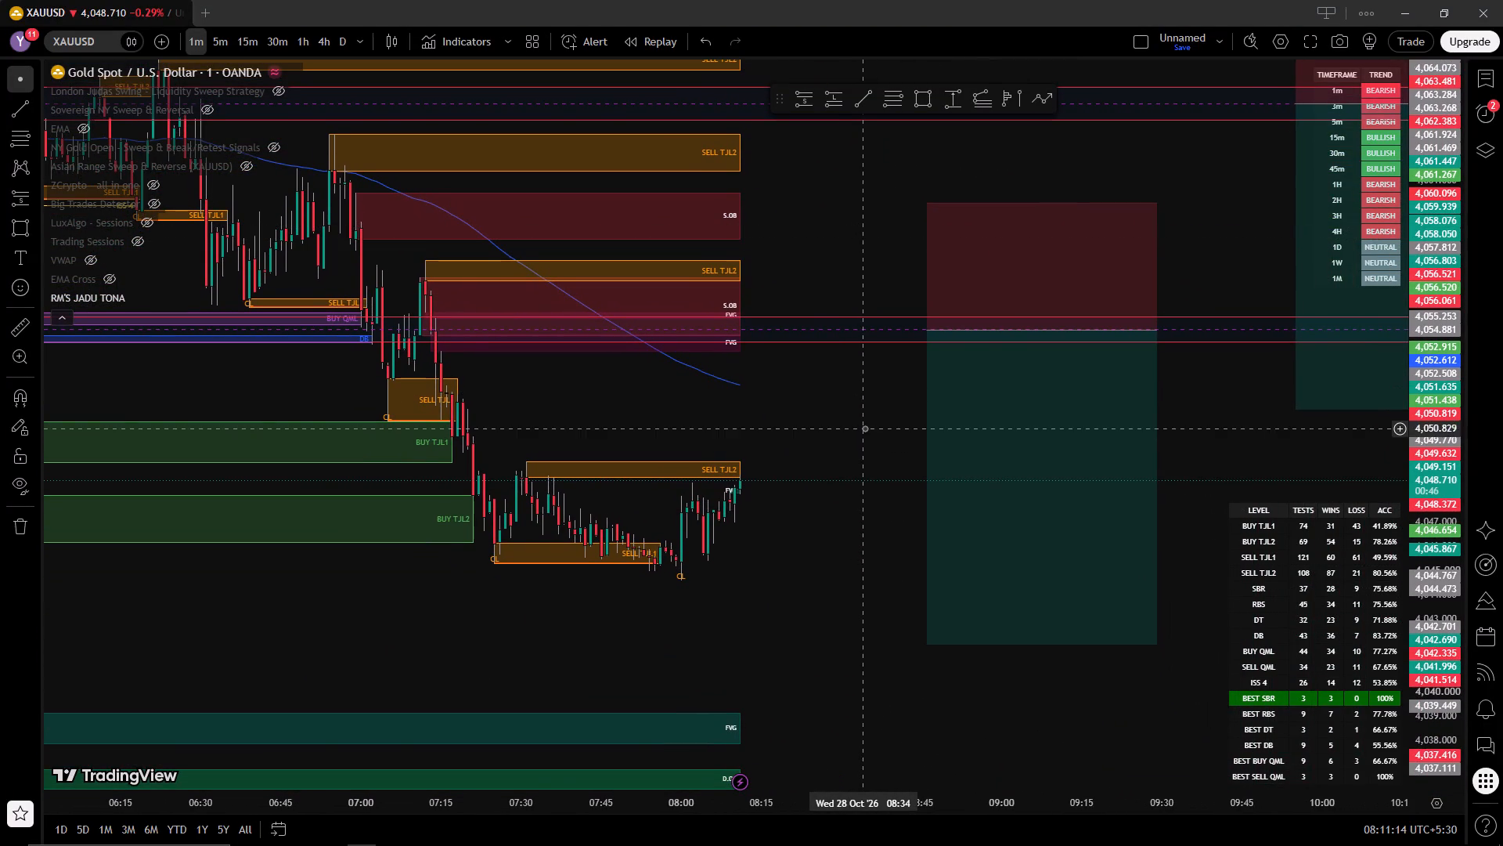
drag(865, 428, 870, 403)
drag(844, 421, 1033, 382)
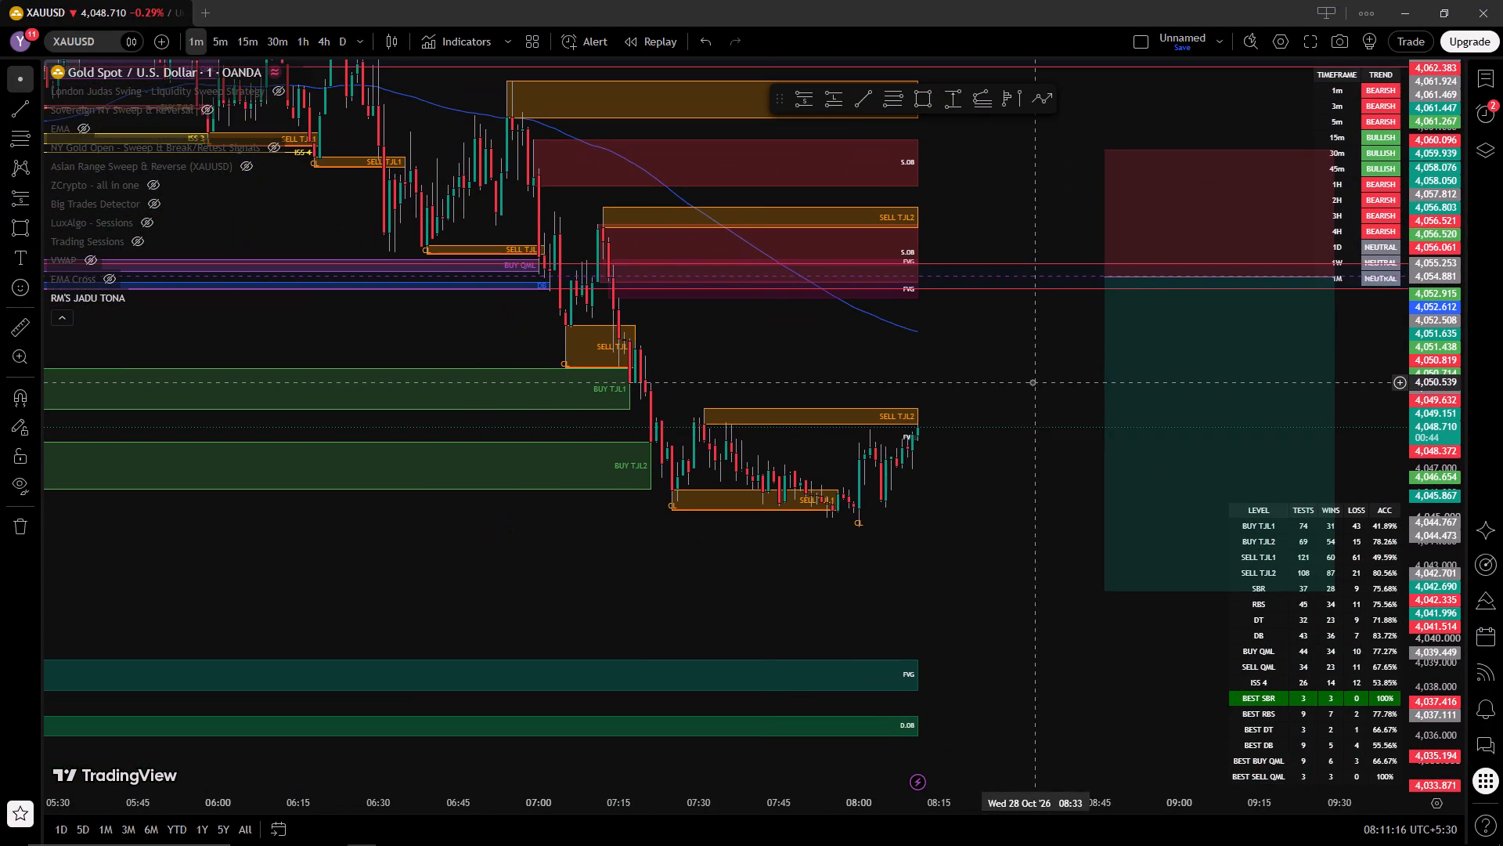
Switch to the 5-minute timeframe and examine the indicator's fair value gaps and level statistics around both planned shorts.
click(218, 38)
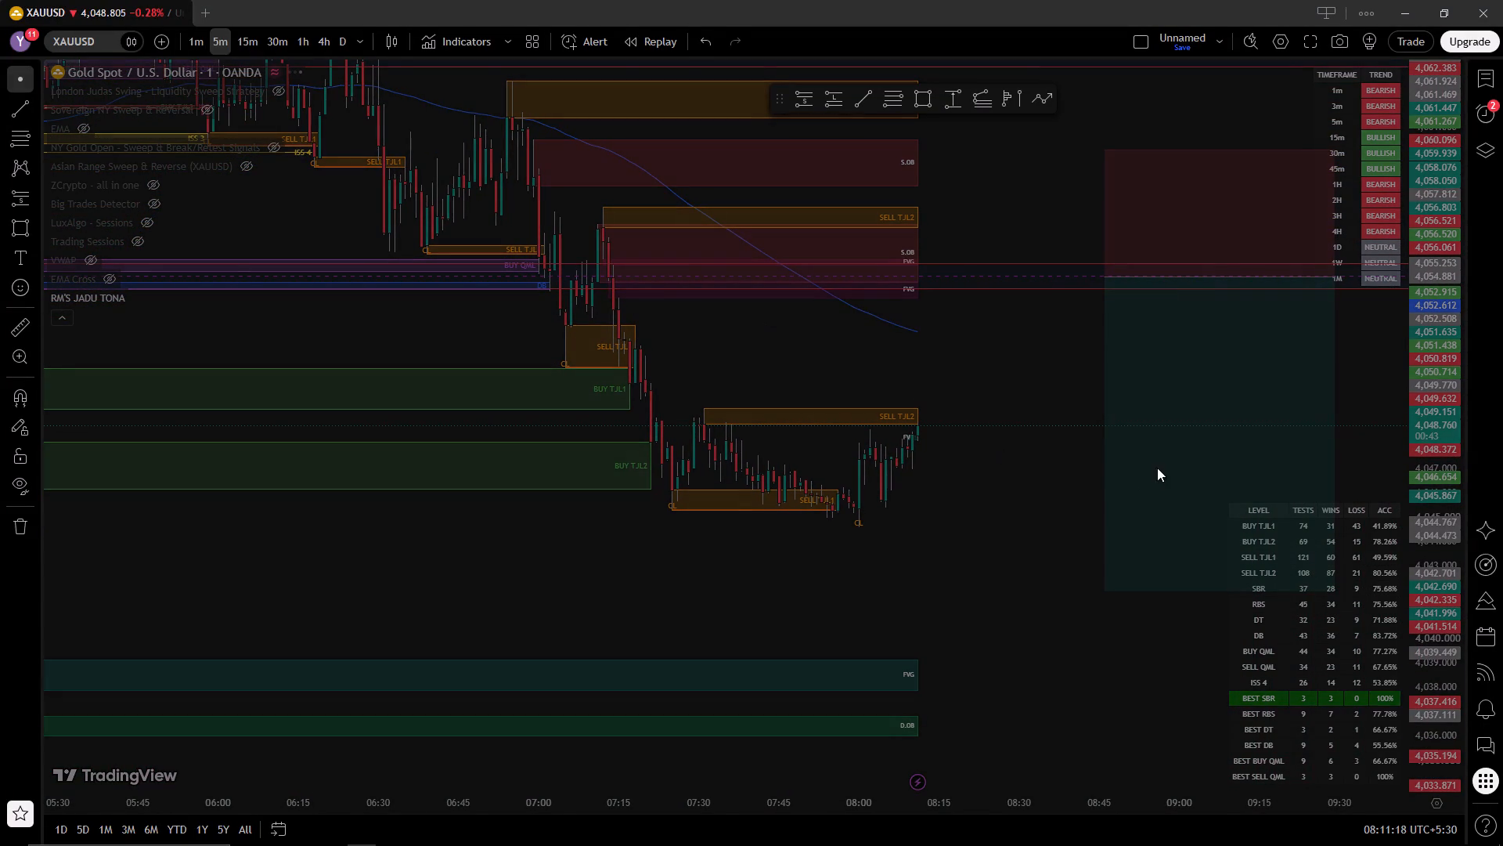
drag(1452, 403, 1397, 553)
drag(1395, 565, 1379, 614)
drag(1071, 574, 1084, 625)
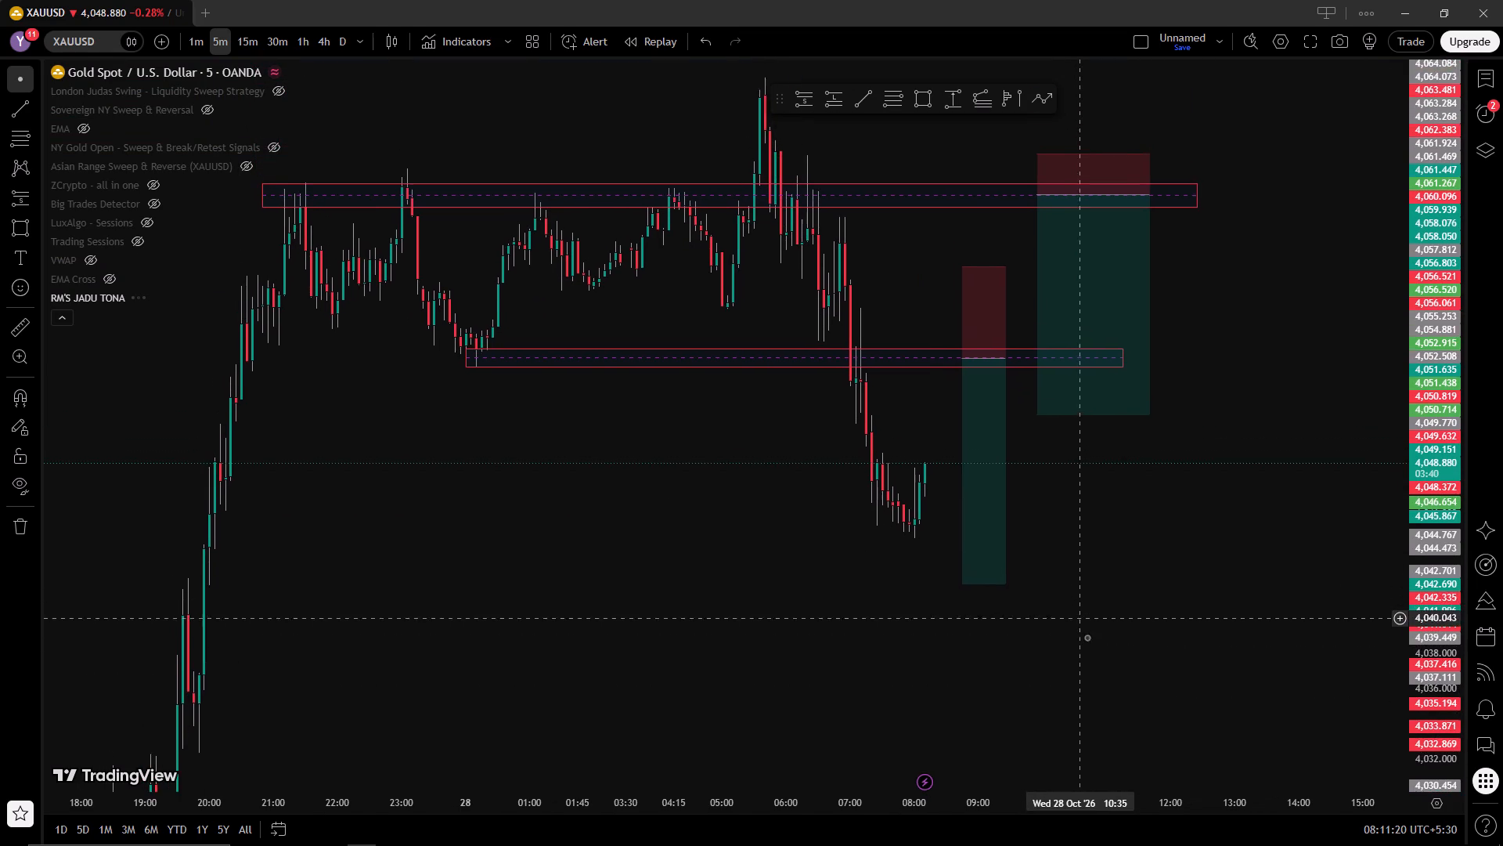
drag(1041, 800, 957, 782)
drag(920, 774, 885, 768)
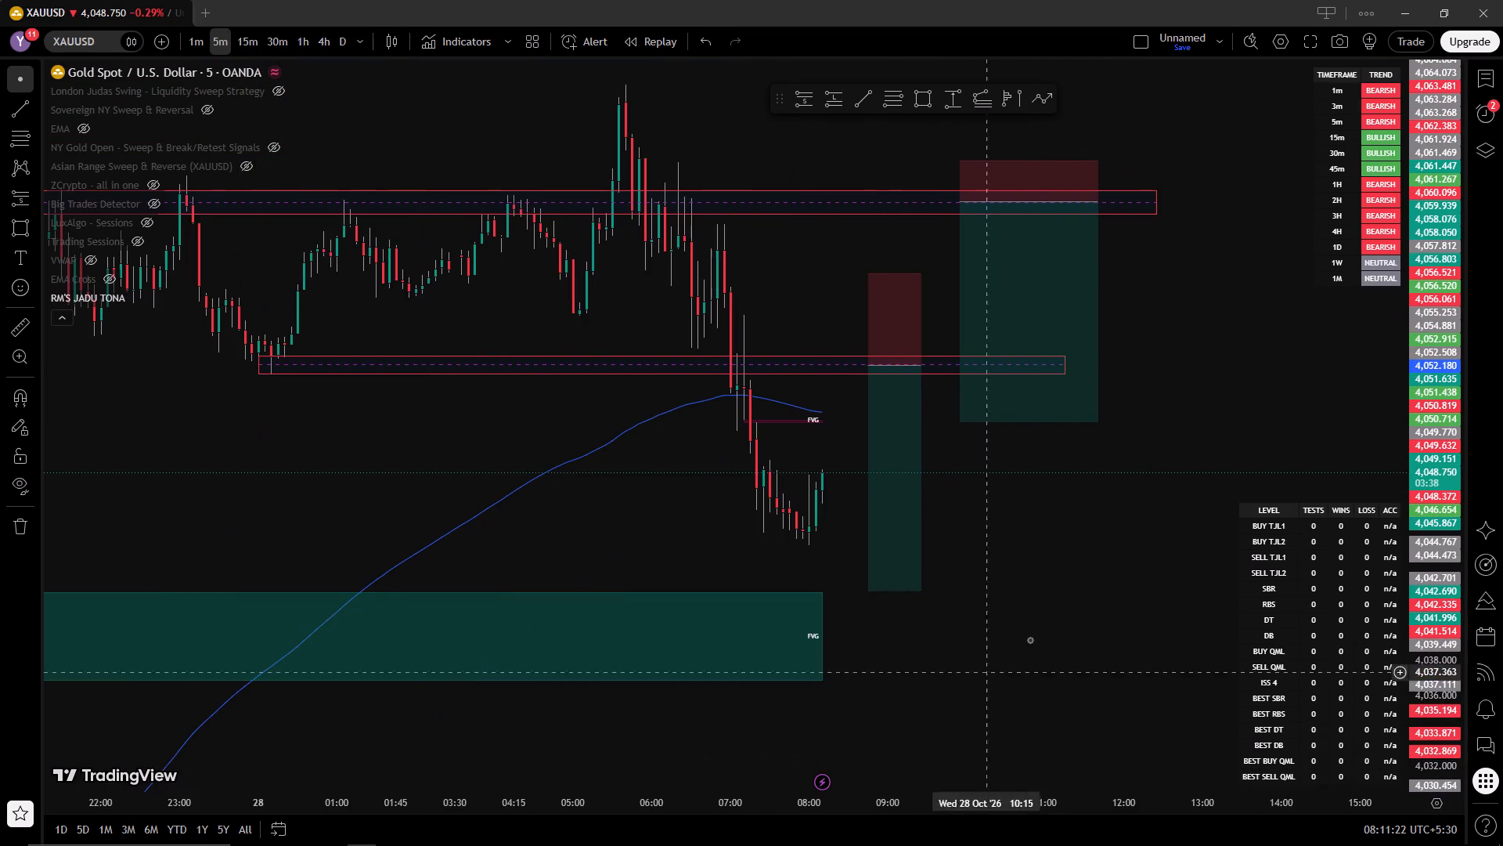
click(1078, 620)
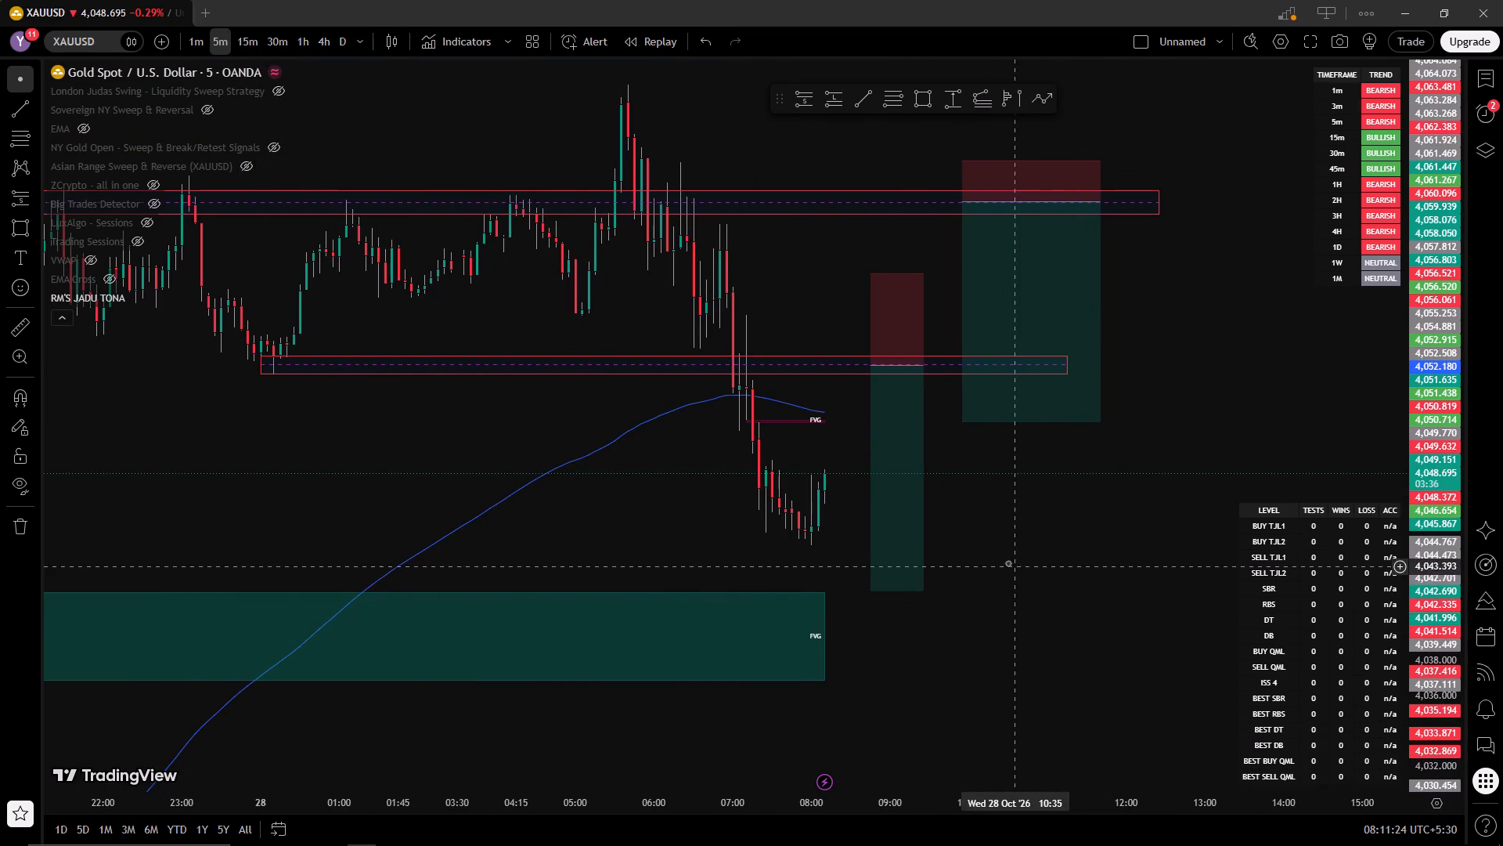
Hide the RM'S JADU TONA indicator on the chart.
click(136, 298)
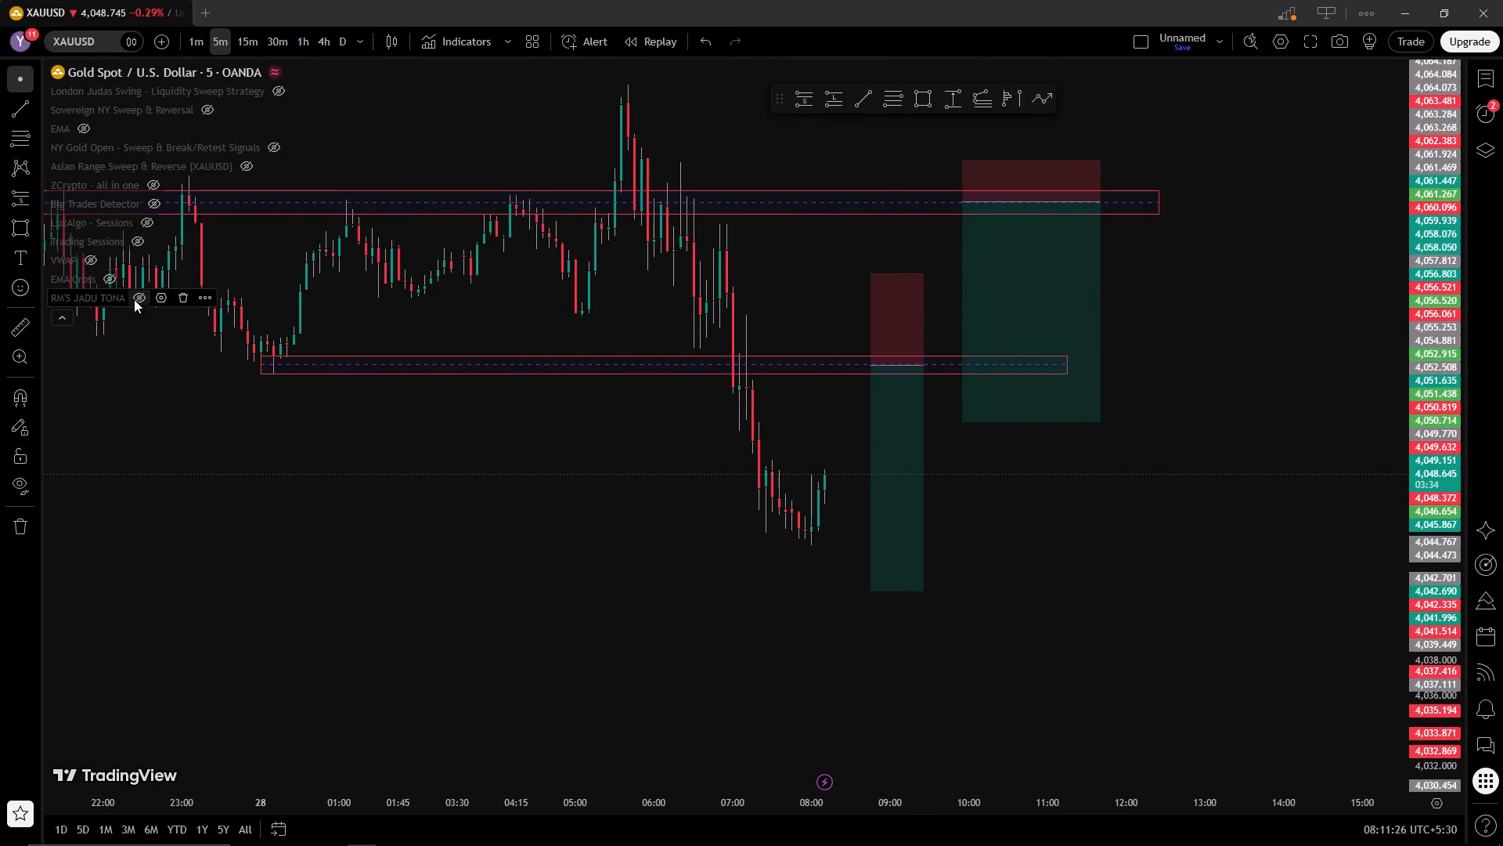
Switch to the 1-minute timeframe and examine recent price action below the marked zone near 4,055 and the lower short position.
click(193, 38)
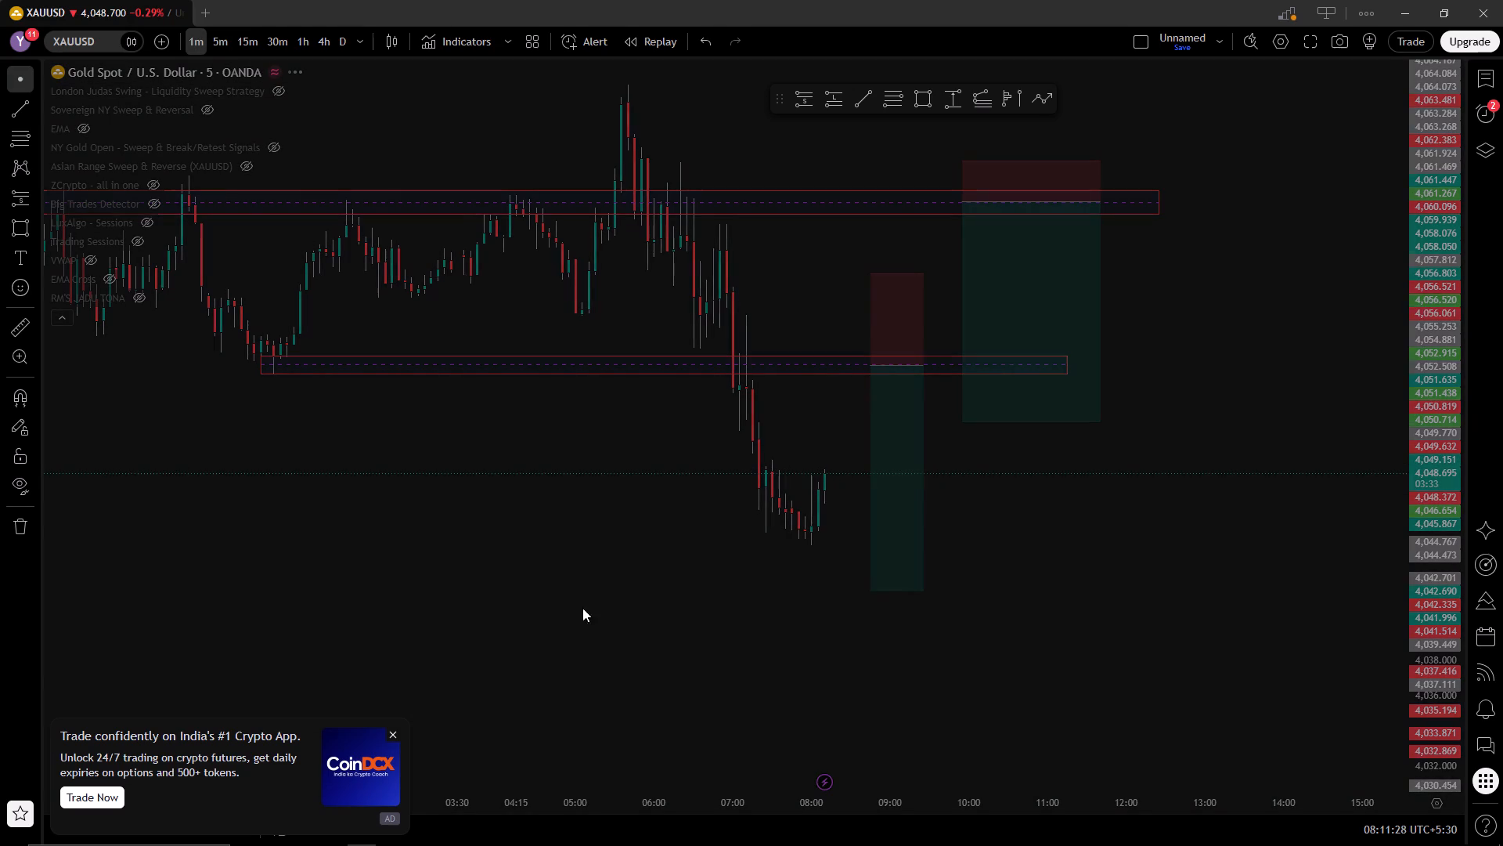
drag(708, 808, 1033, 784)
drag(1041, 780, 1050, 776)
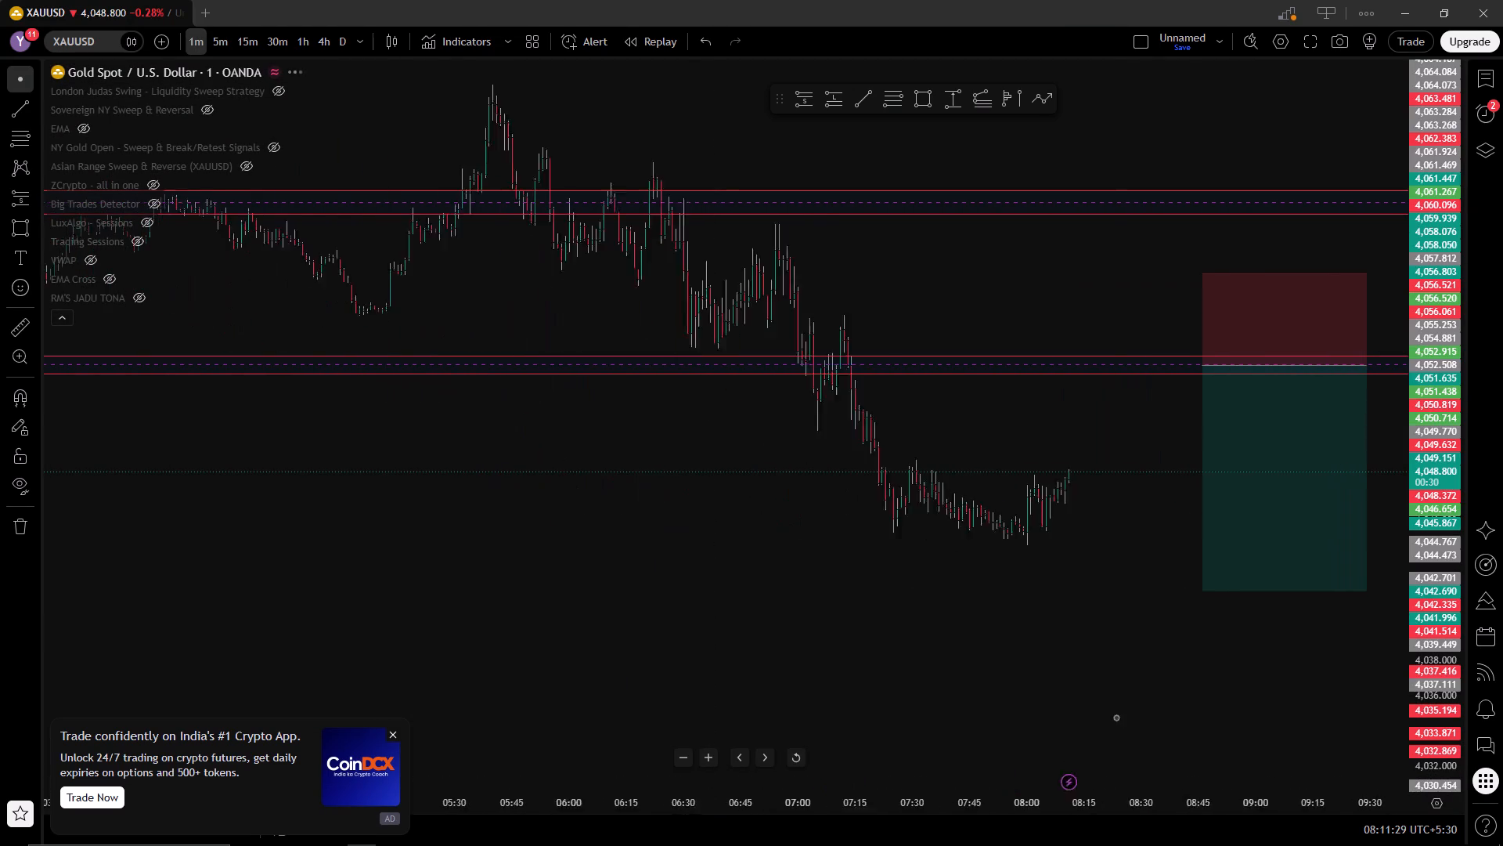
drag(1429, 712, 1469, 378)
drag(1469, 364, 1469, 348)
drag(1148, 614, 1241, 385)
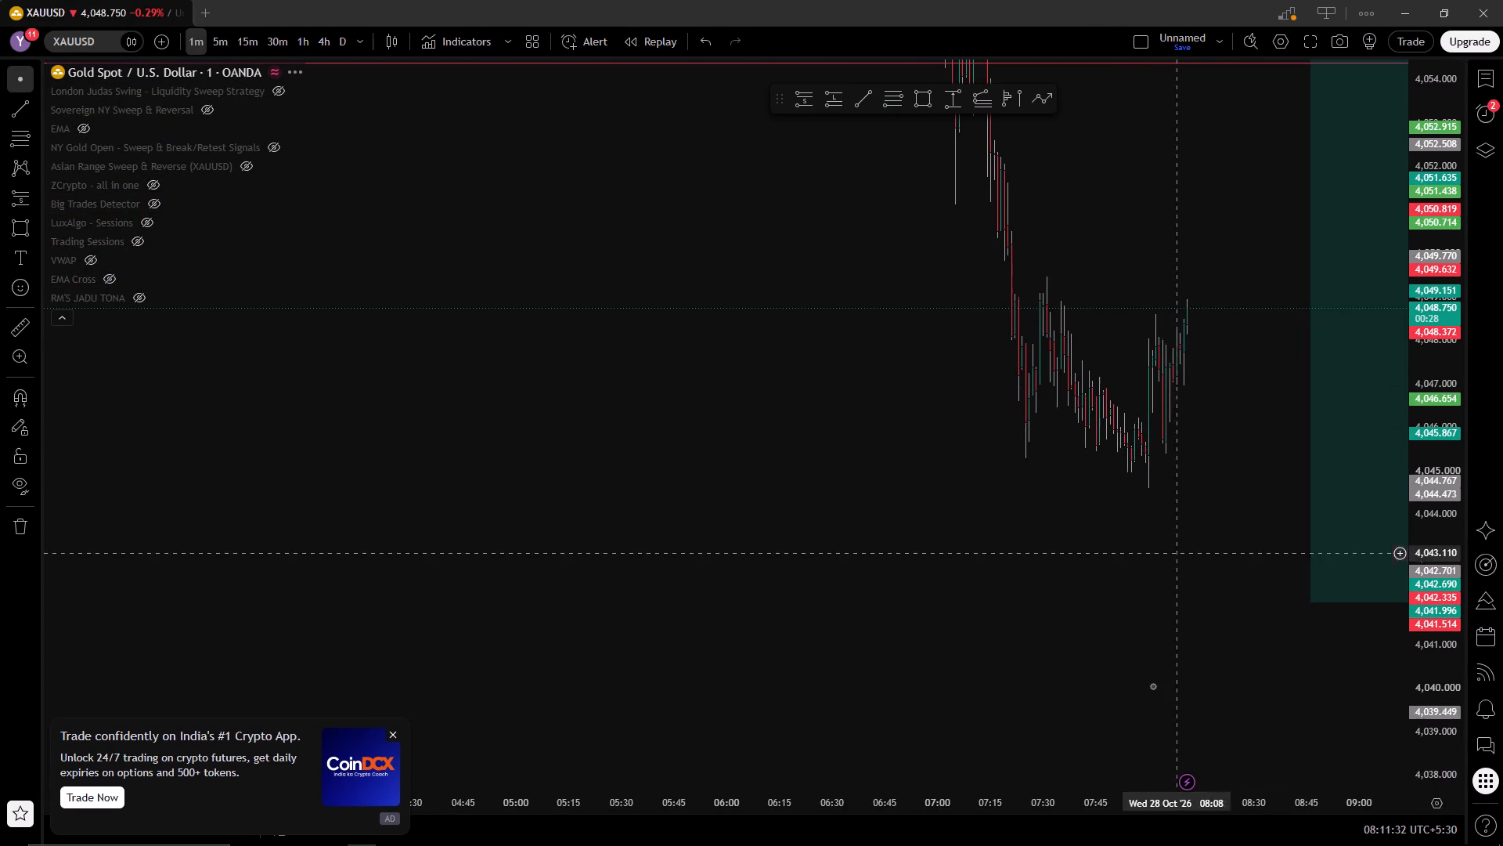
drag(1137, 808, 786, 797)
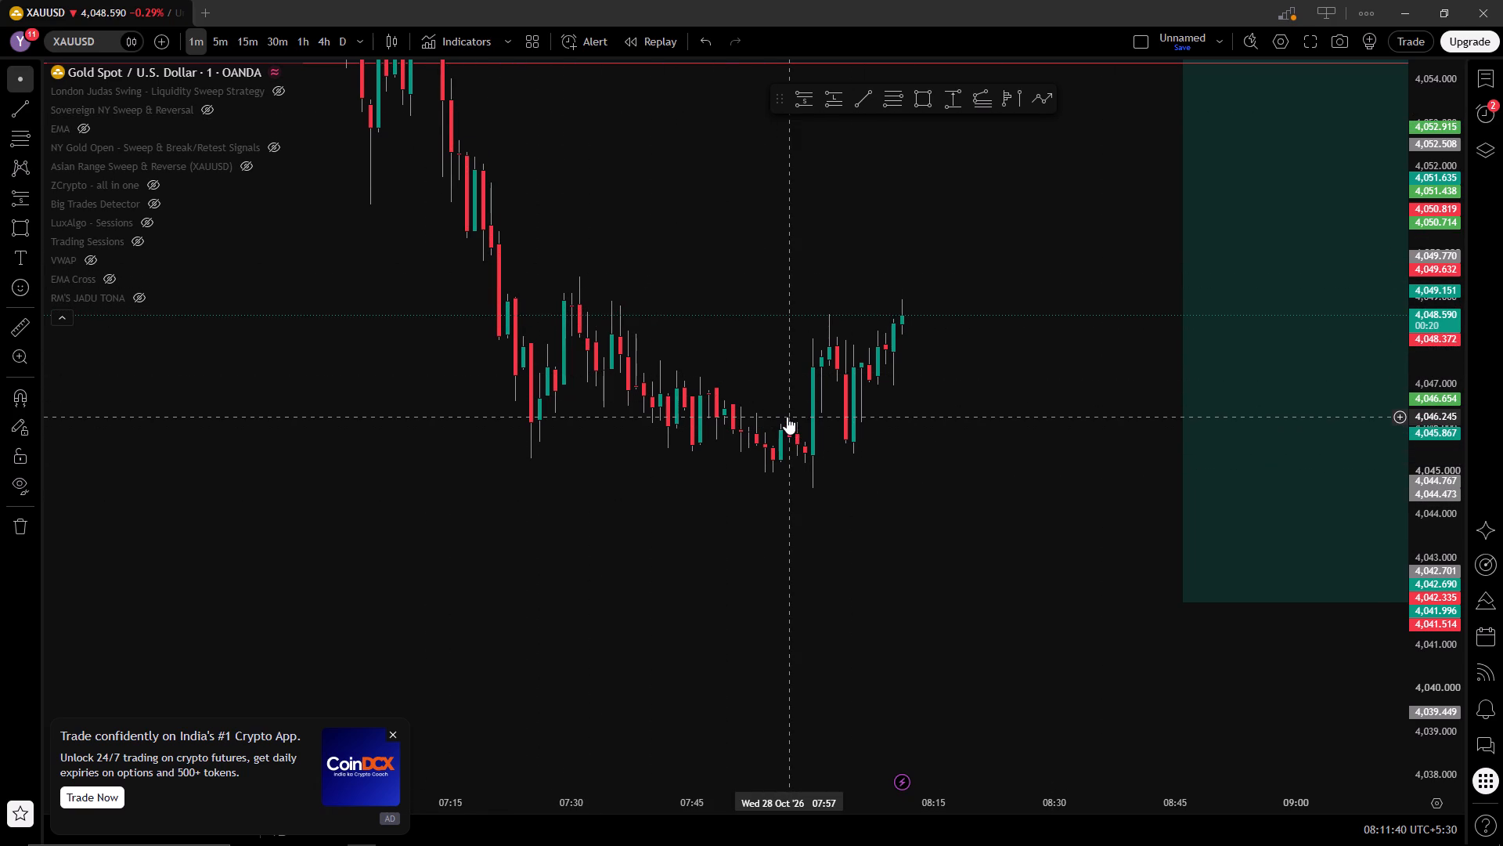
drag(1446, 352, 1417, 462)
drag(874, 589, 945, 667)
drag(880, 808, 985, 801)
drag(1078, 640, 1115, 702)
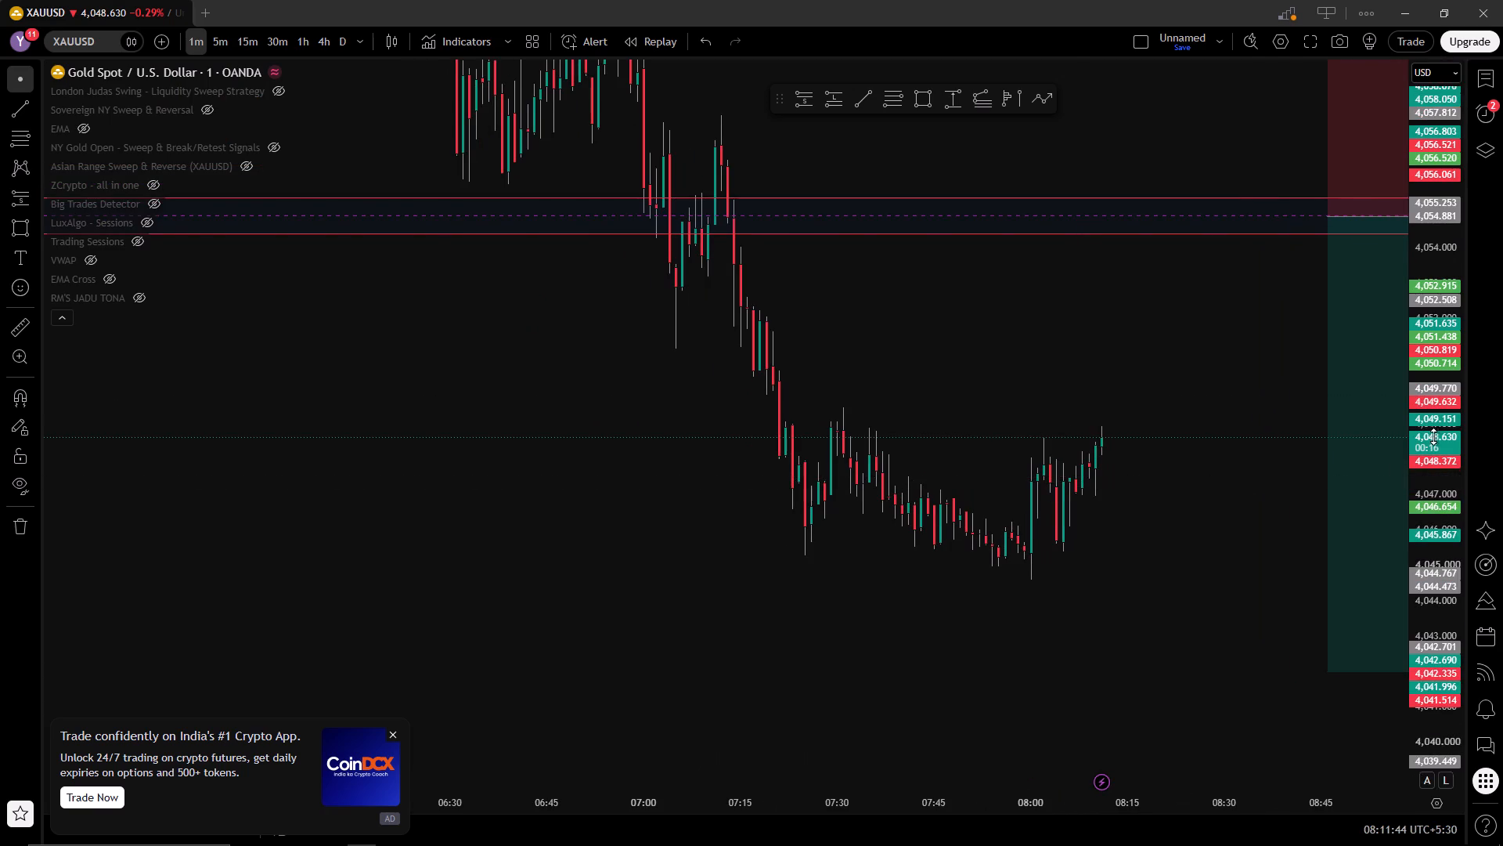
drag(1435, 440, 1424, 575)
drag(1292, 553, 1015, 654)
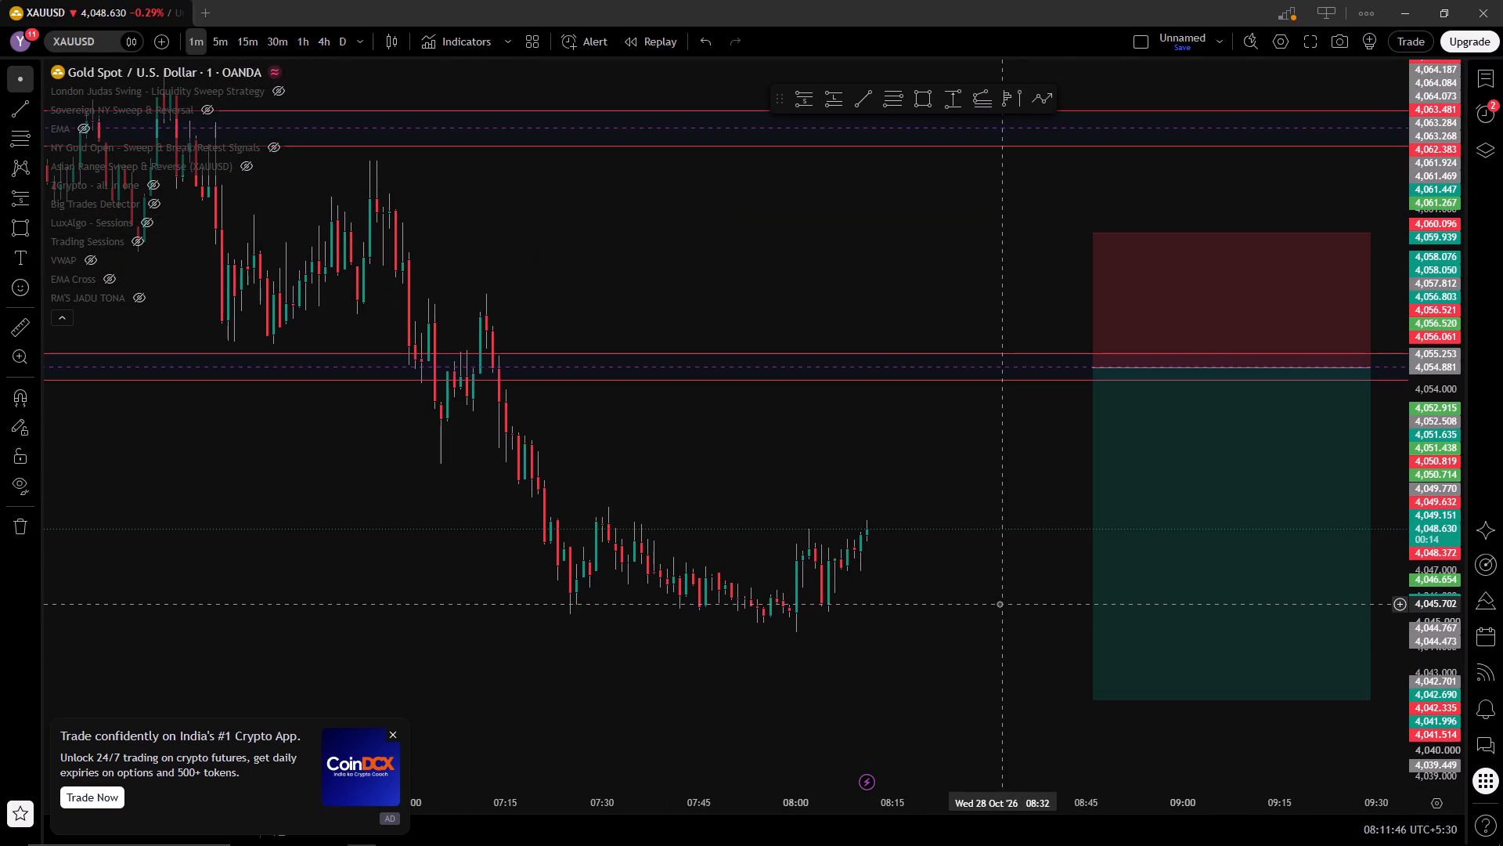
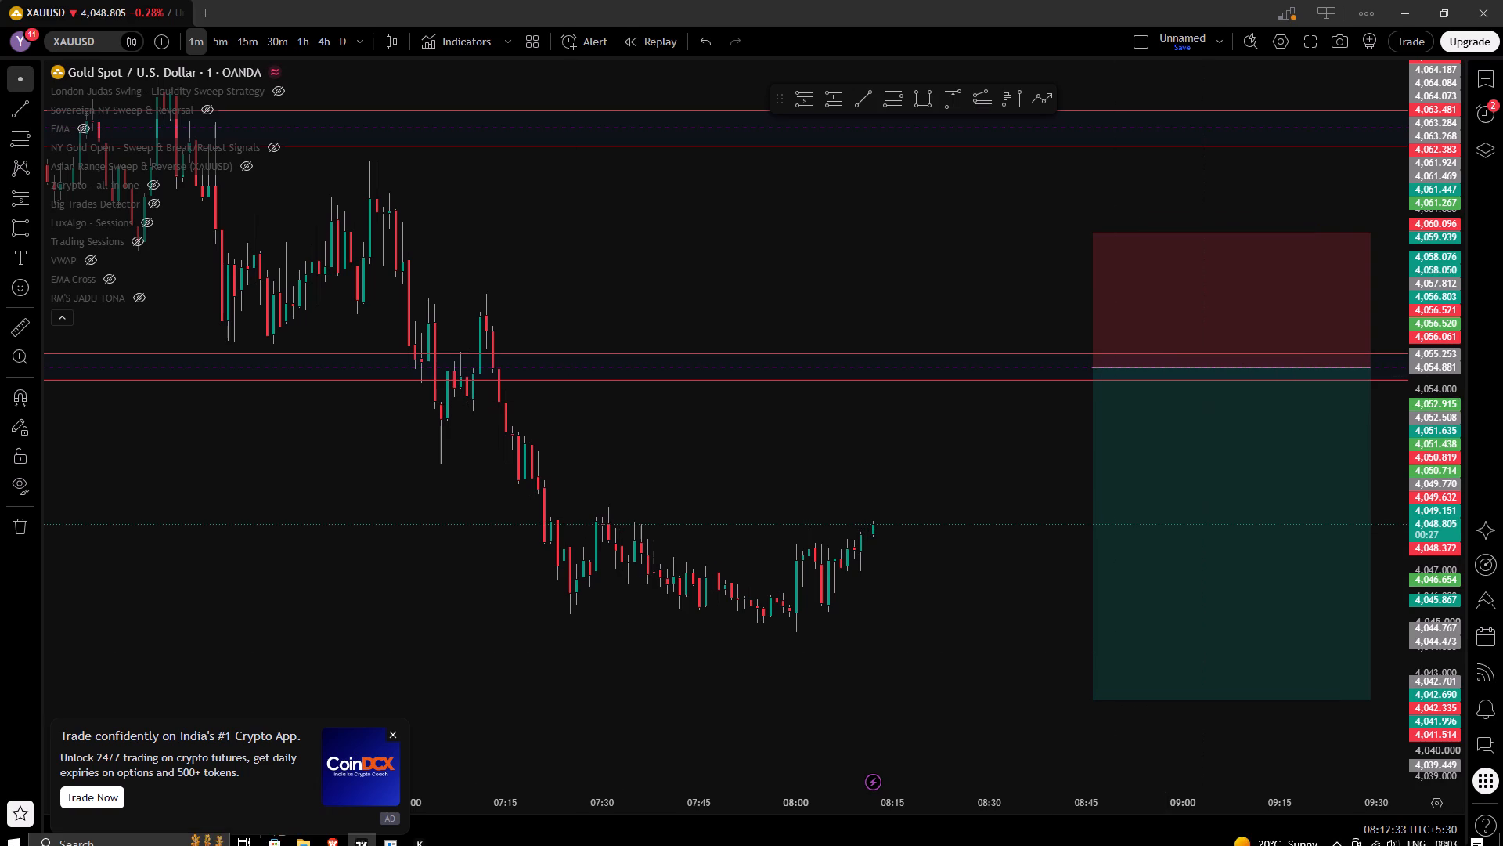
Switch to the YouTube mix in Brave and play the track FUNK ABNORMAL (Slowed) from the playlist.
click(339, 837)
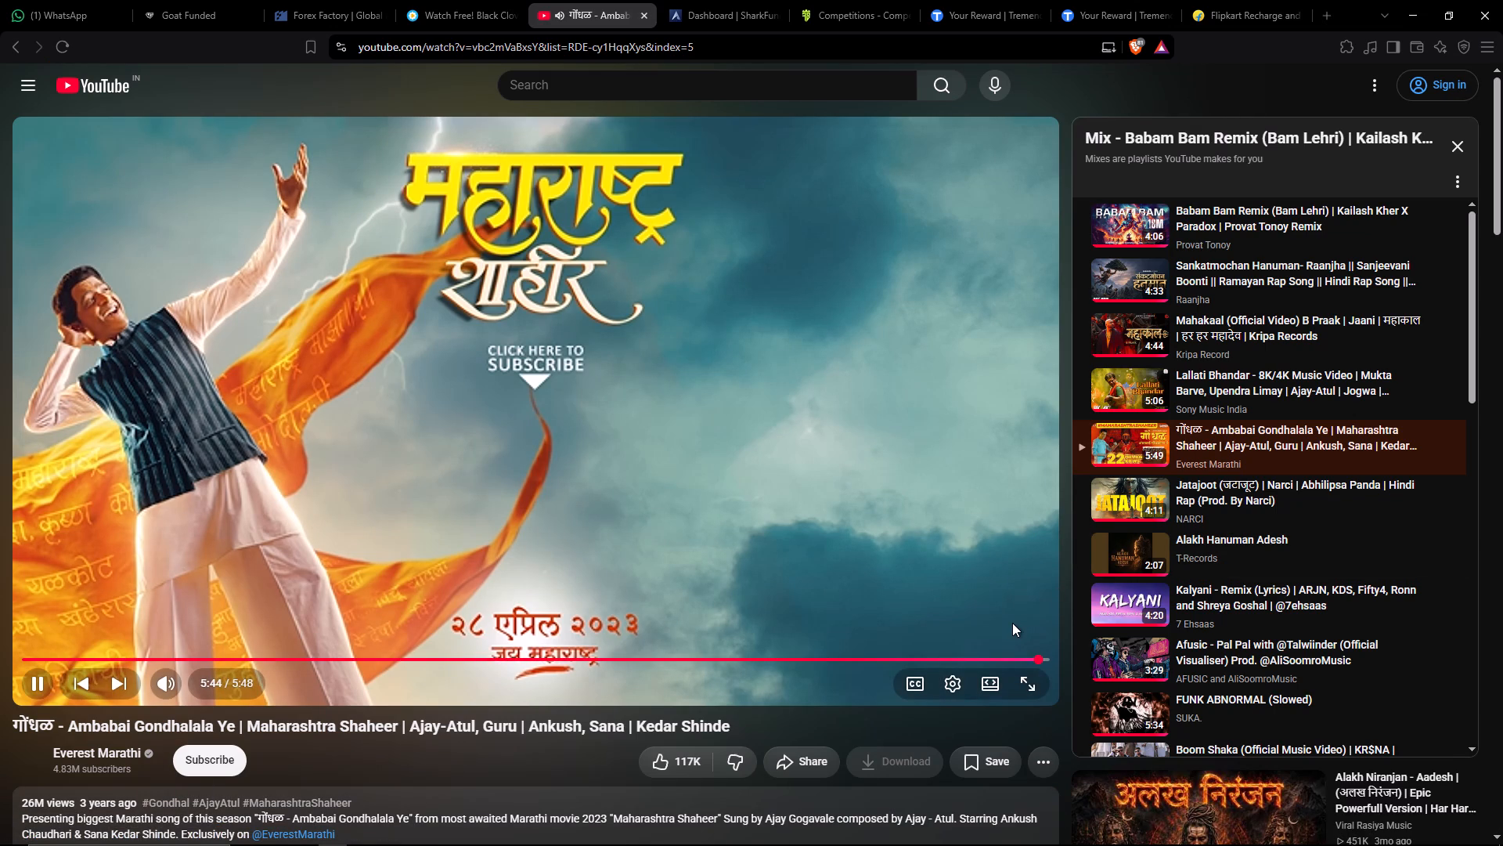
scroll(1139, 812, down, 4)
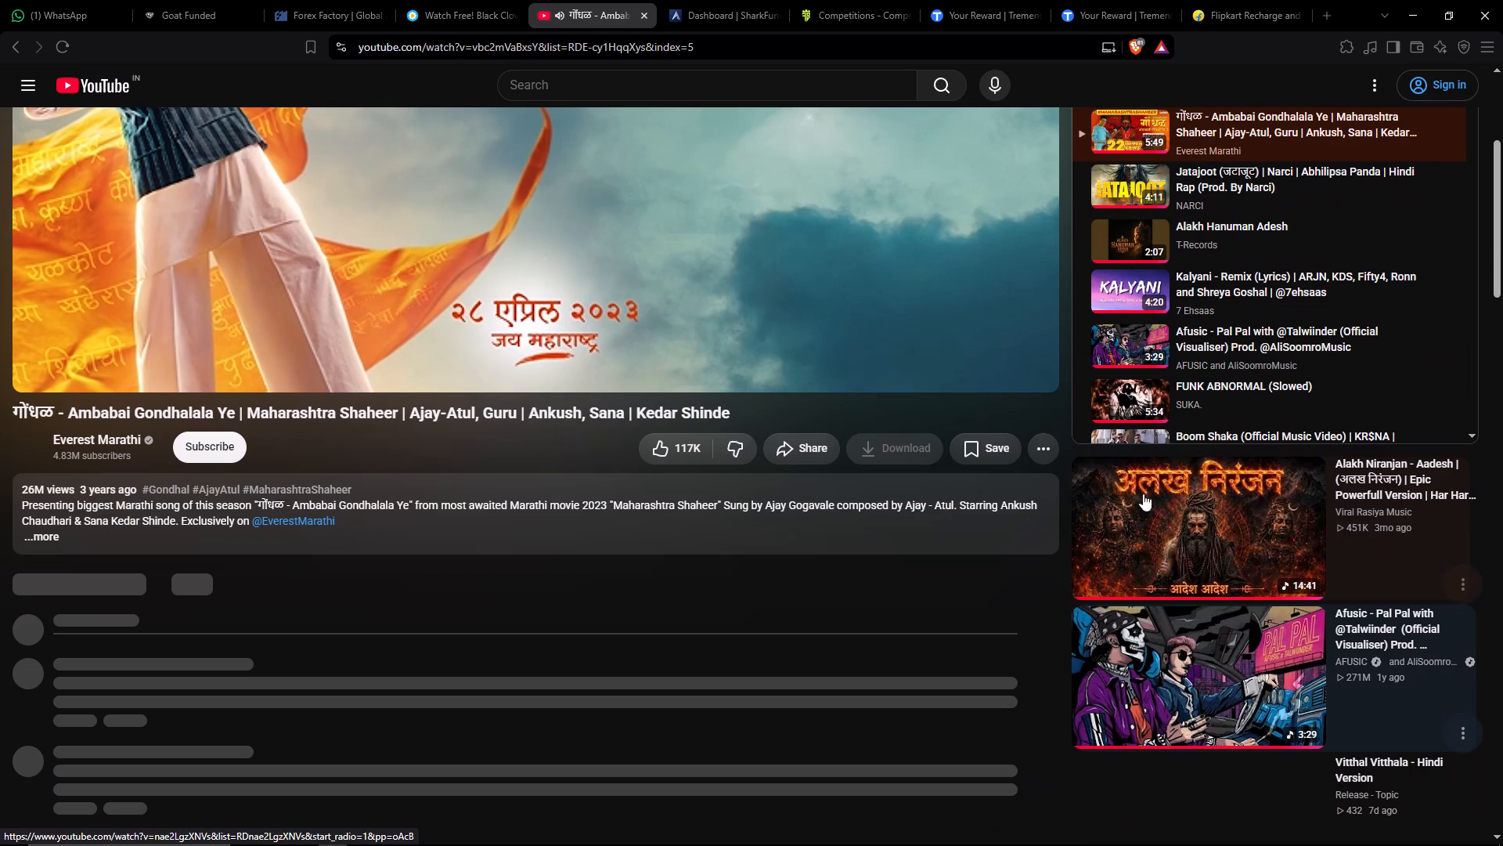
click(1136, 397)
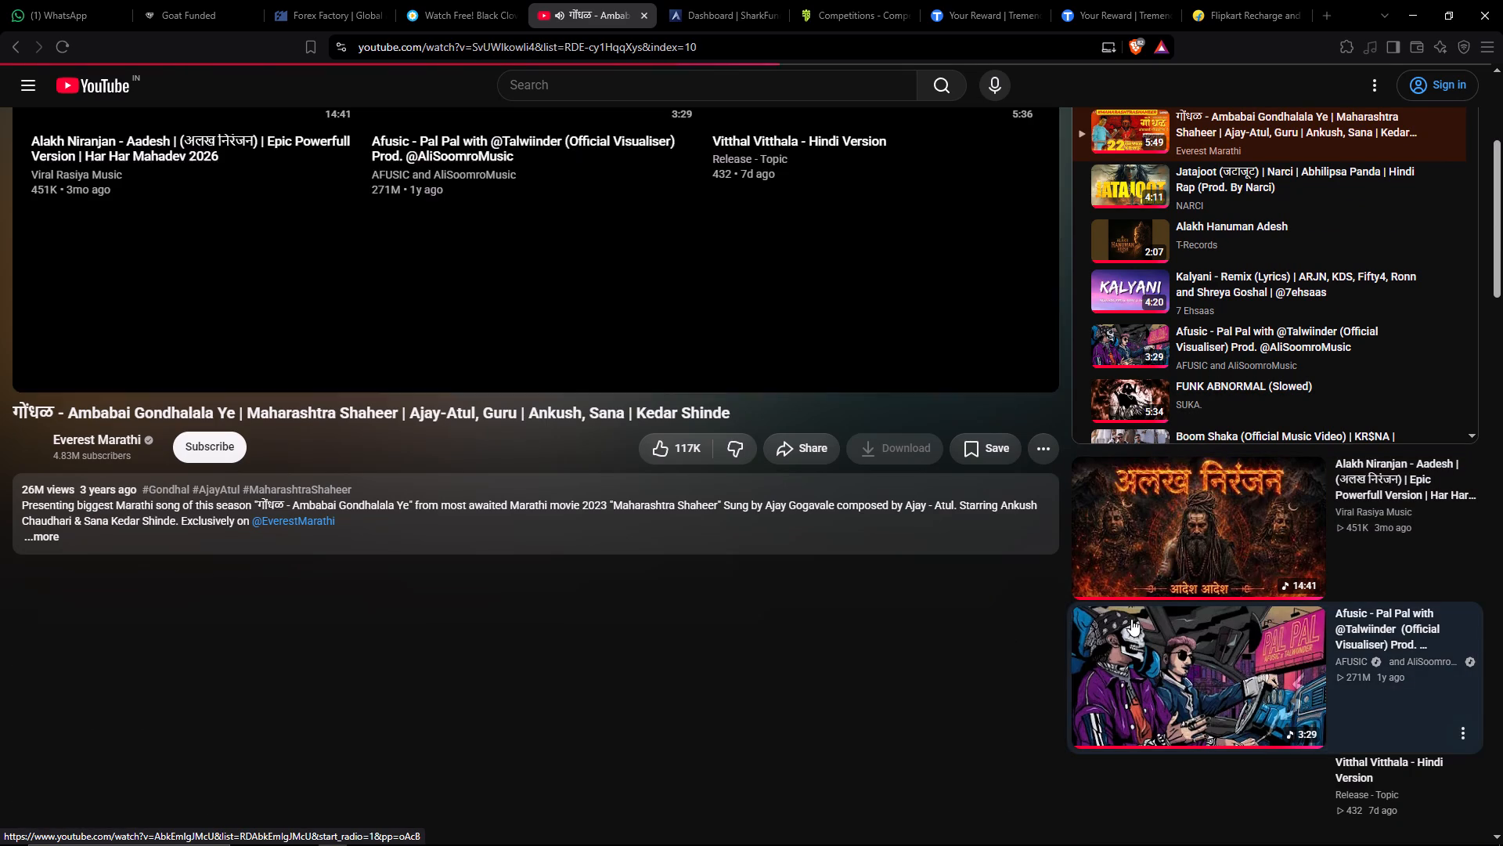
scroll(1131, 618, up, 5)
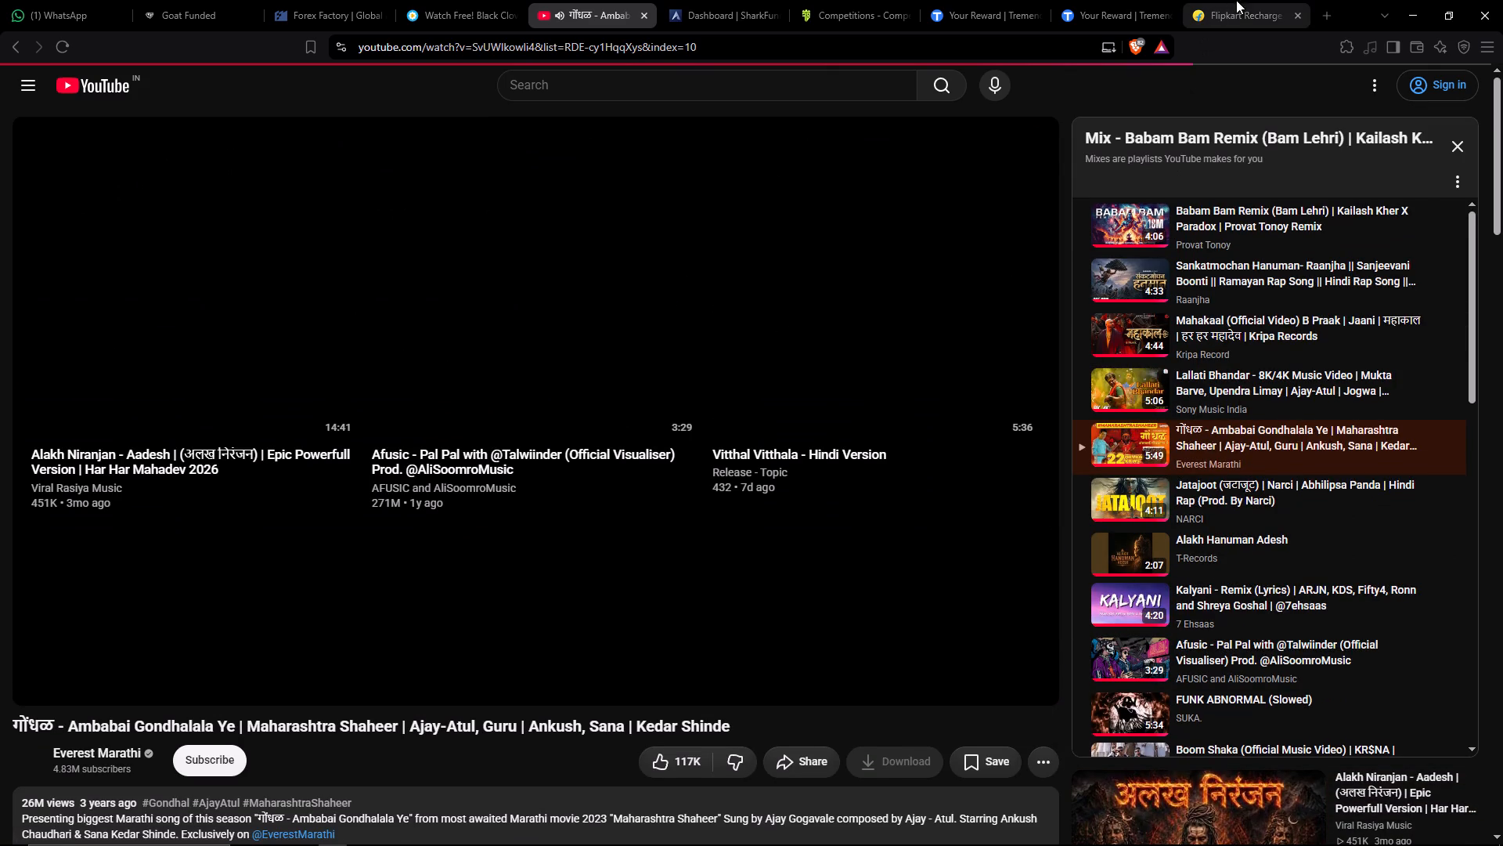